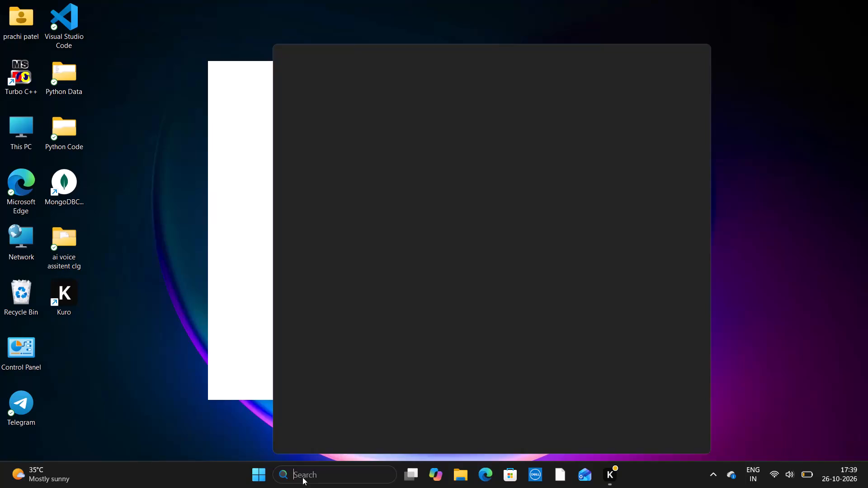
Search the web for "figma" from Windows and open the official figma.com site from the results.
type("figma")
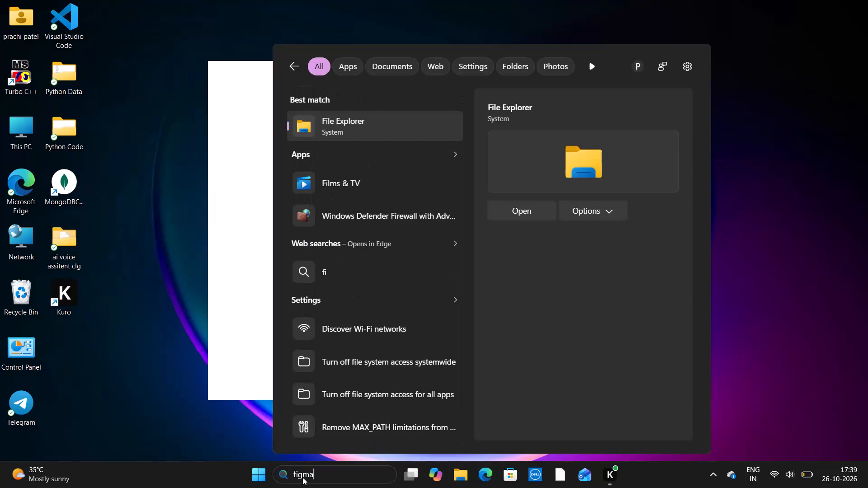
key("Return")
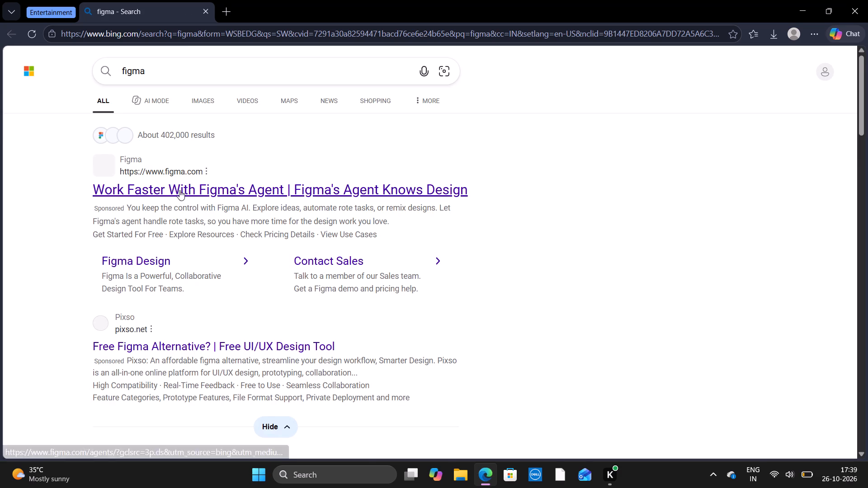
scroll(179, 190, "down", 6)
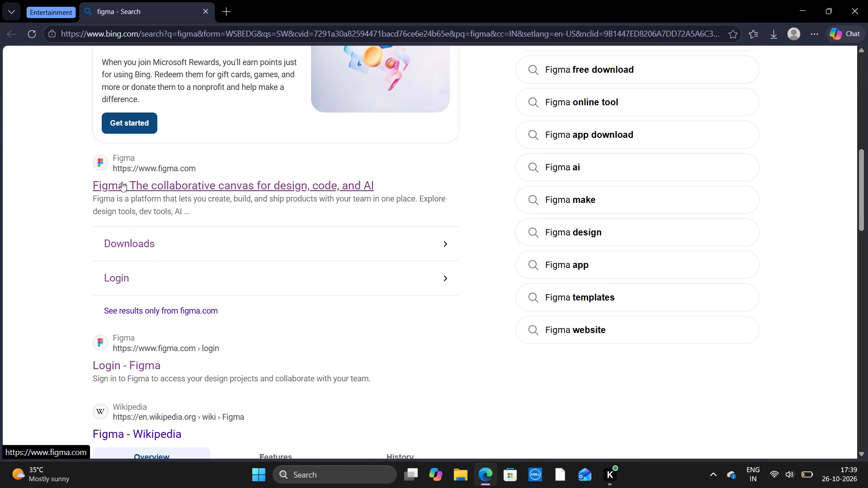
double_click(122, 181)
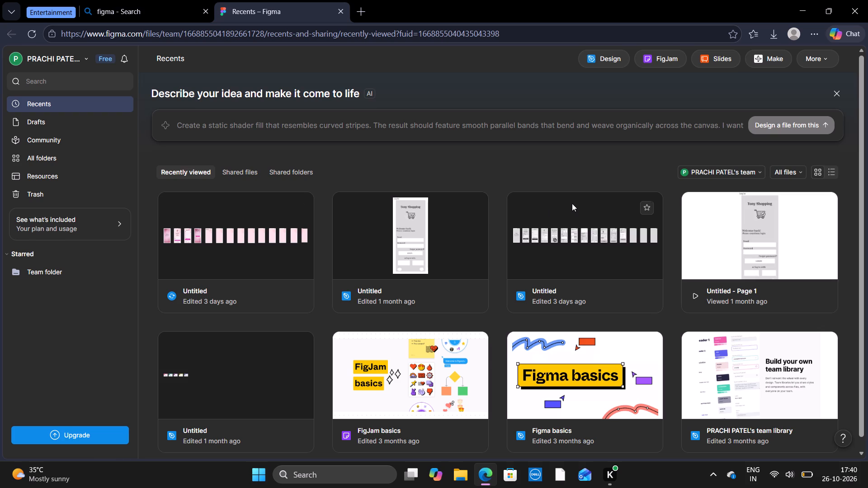
Open the recent Untitled design file with the row of grey wireframe phone screens, edited 3 days ago.
double_click(576, 215)
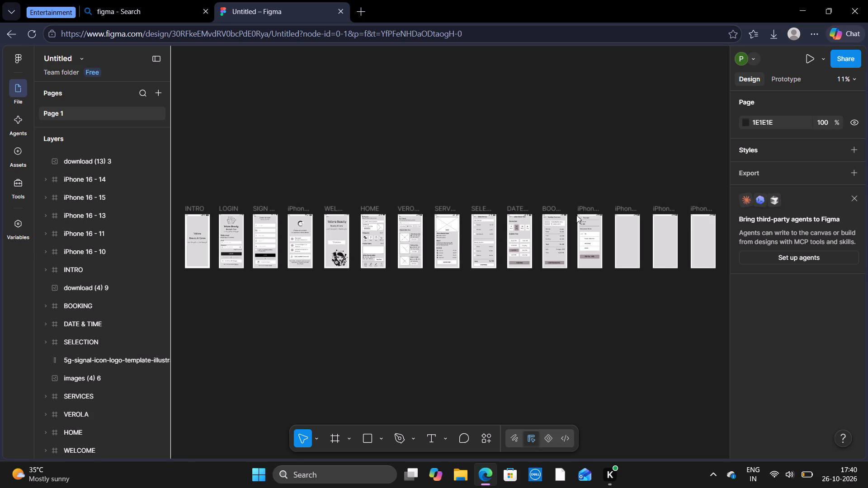
scroll(666, 328, "left", 1)
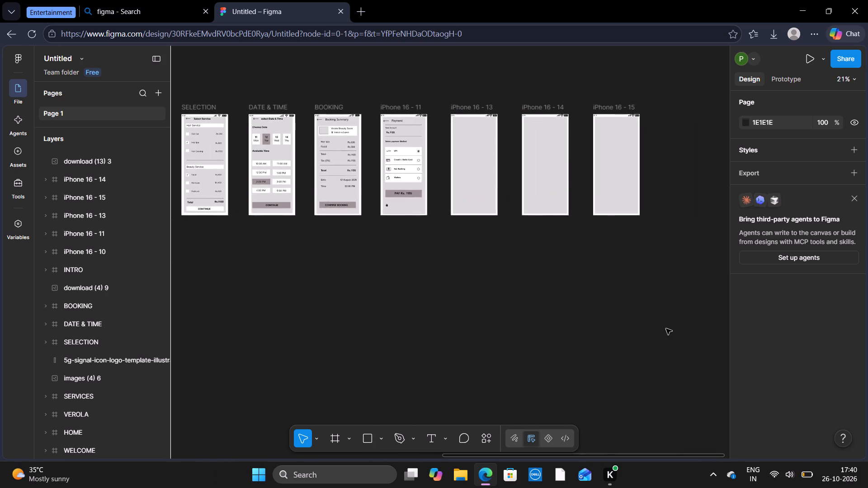
scroll(666, 328, "up", 4)
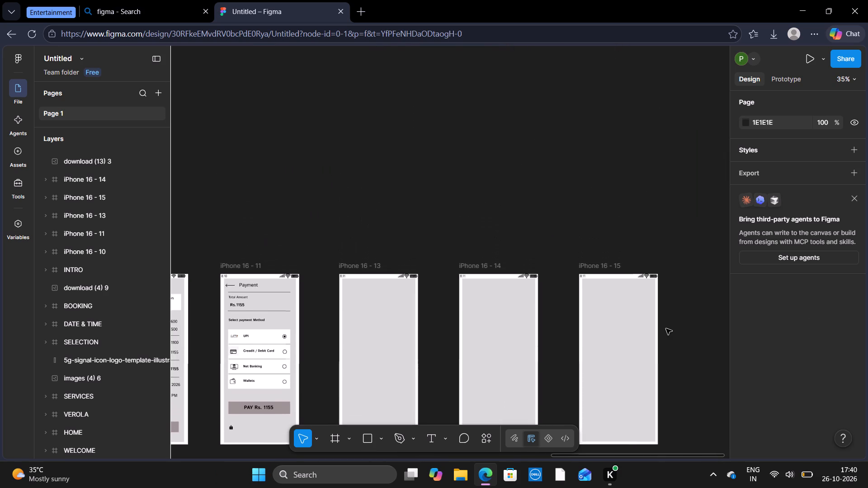
scroll(666, 328, "down", 5)
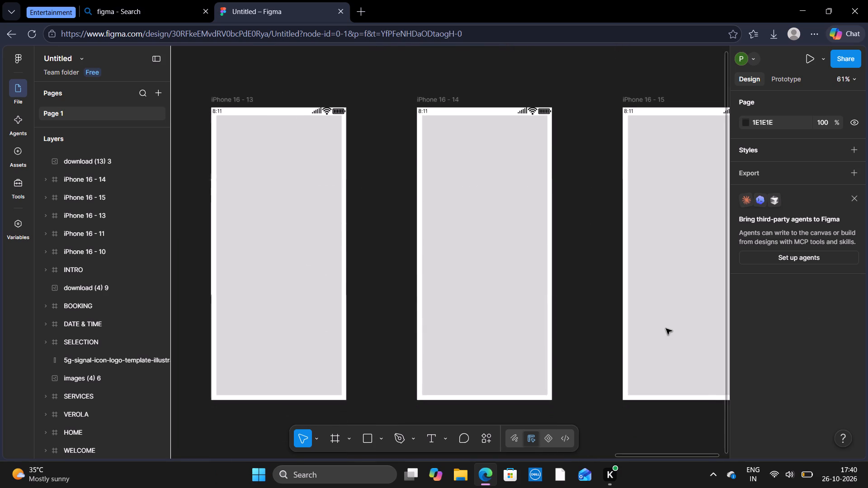
scroll(666, 328, "right", 1)
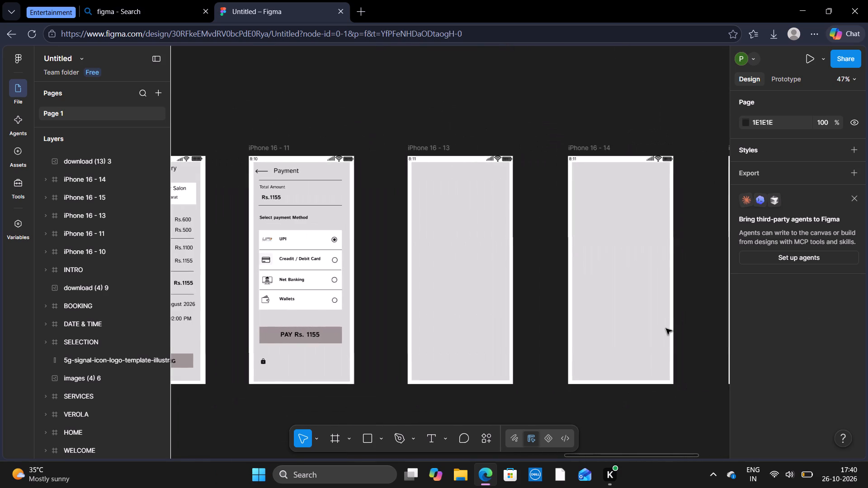
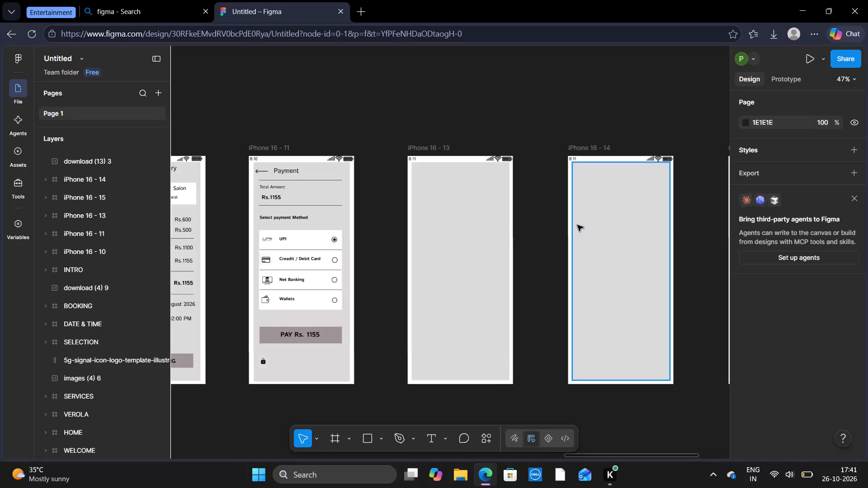
Draw an ellipse about 135 × 128 near the top of the empty iPhone 16 - 13 frame.
scroll(577, 225, "down", 1)
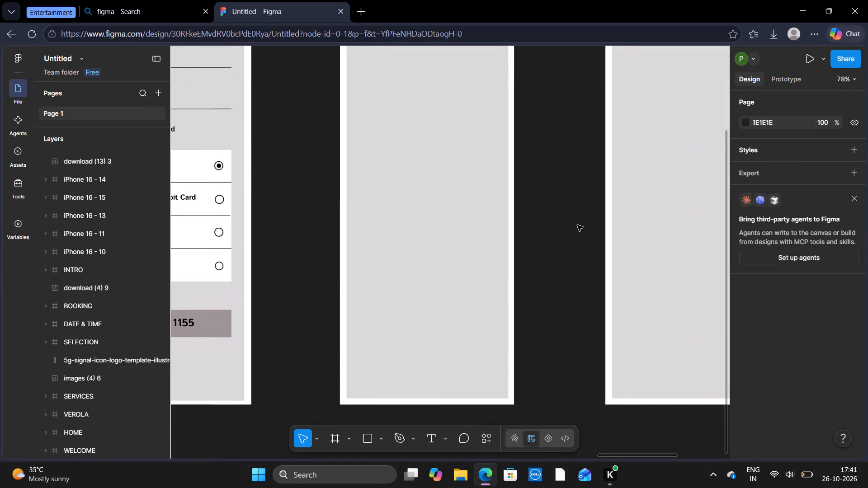
scroll(577, 225, "right", 1)
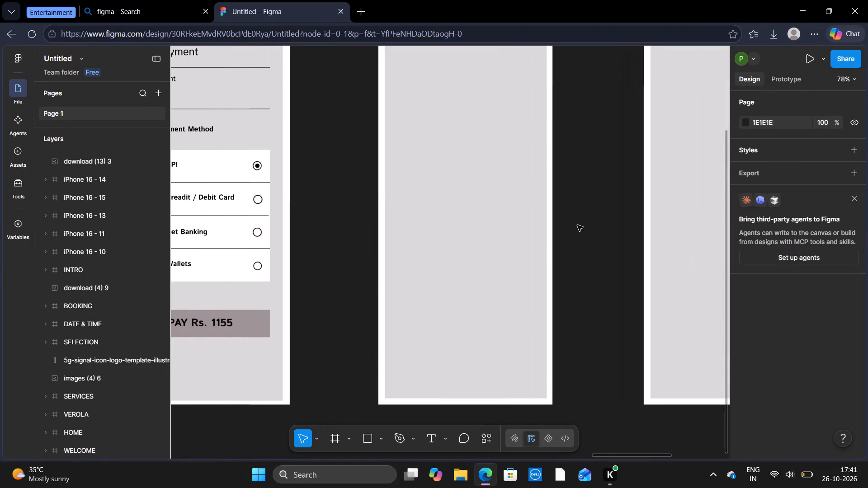
scroll(570, 227, "up", 1)
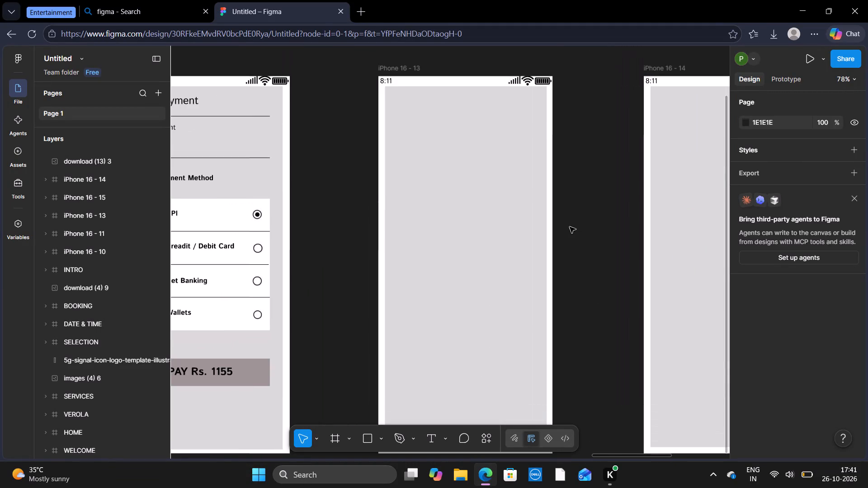
left_click(430, 442)
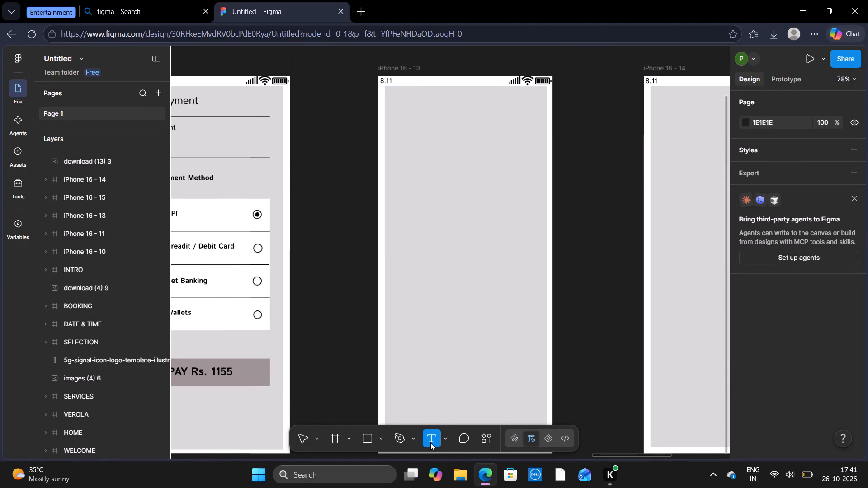
left_click(382, 439)
left_click(428, 370)
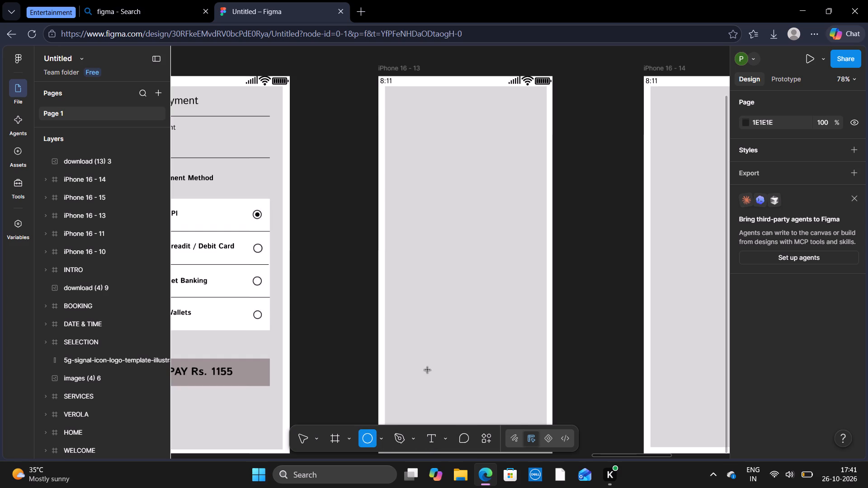
left_click_drag(434, 112, 490, 172)
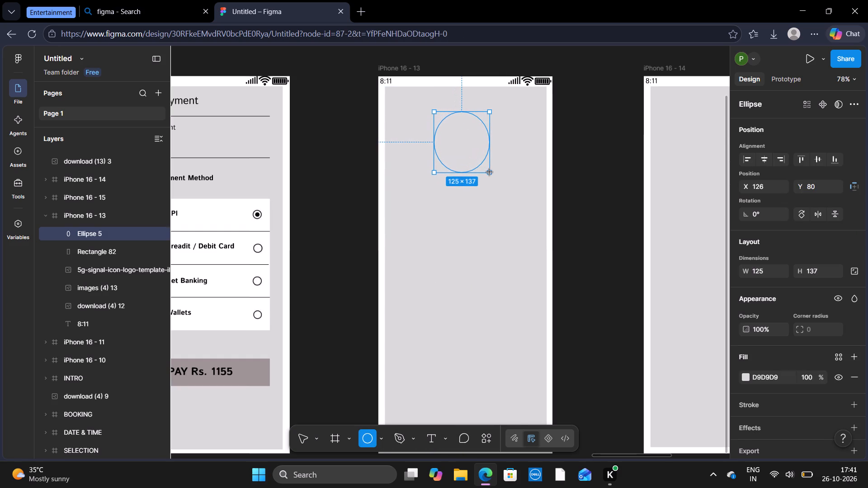
left_click_drag(490, 172, 497, 183)
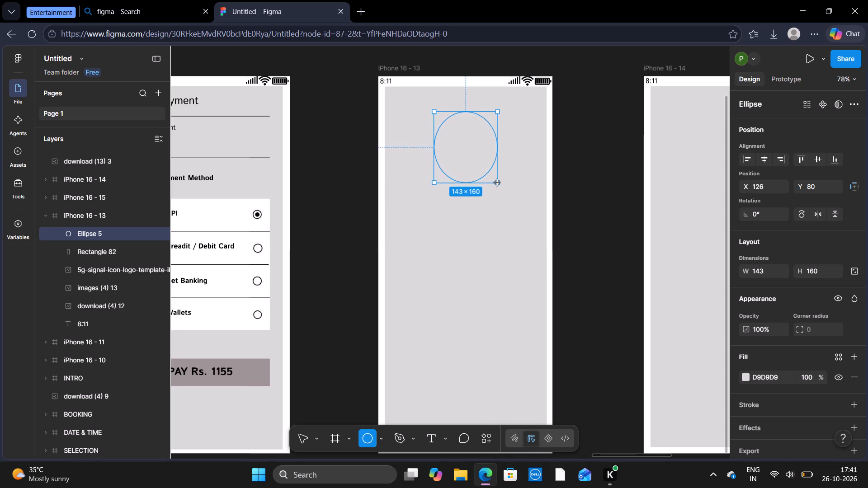
left_click_drag(497, 183, 500, 184)
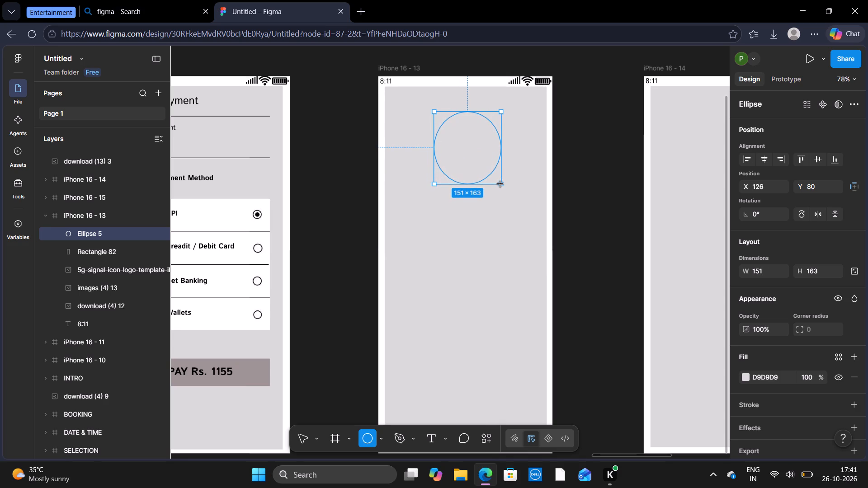
left_click_drag(500, 184, 494, 169)
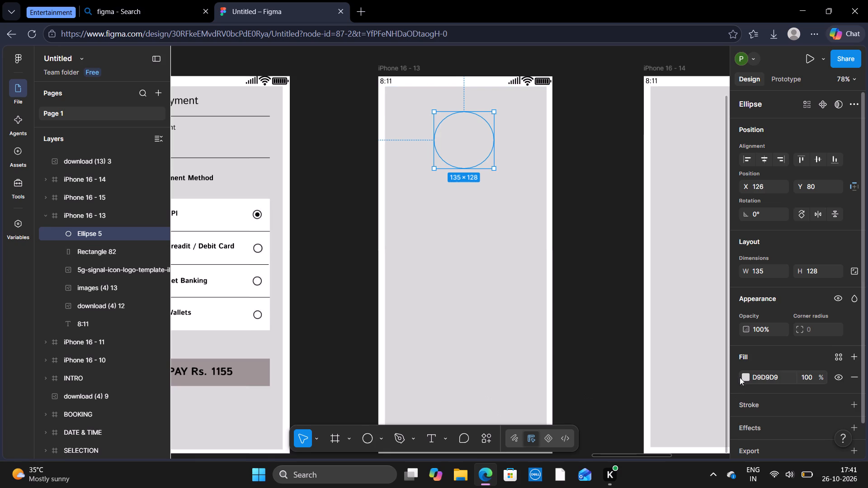
Set the ellipse's fill to white, FFFFFF.
left_click(747, 375)
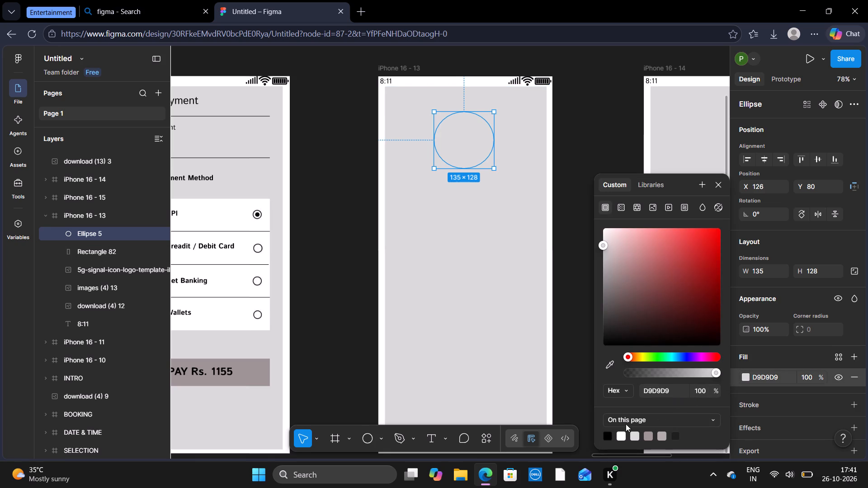
left_click(623, 432)
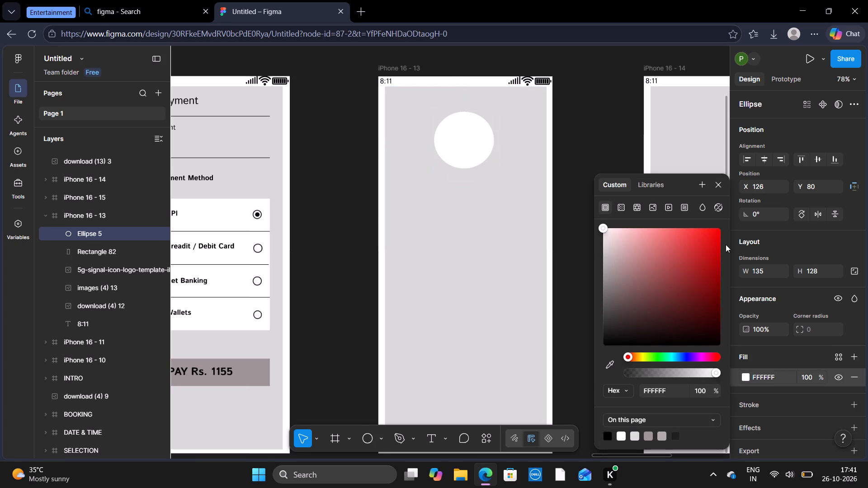
left_click(720, 191)
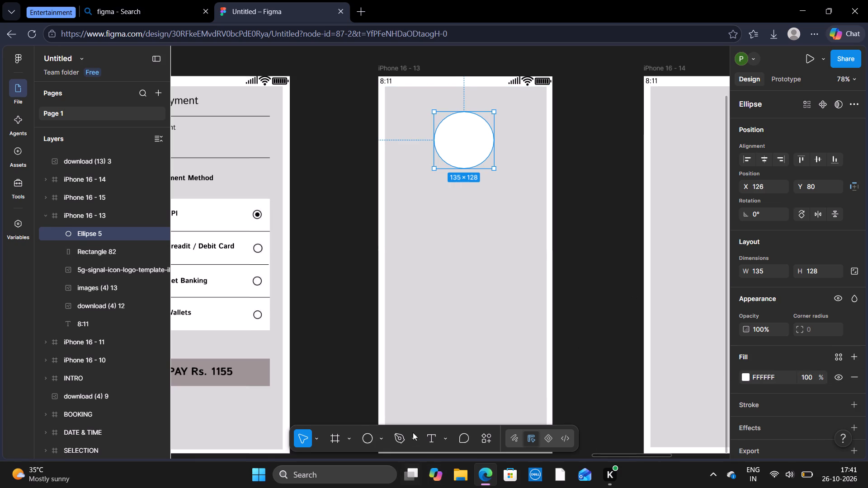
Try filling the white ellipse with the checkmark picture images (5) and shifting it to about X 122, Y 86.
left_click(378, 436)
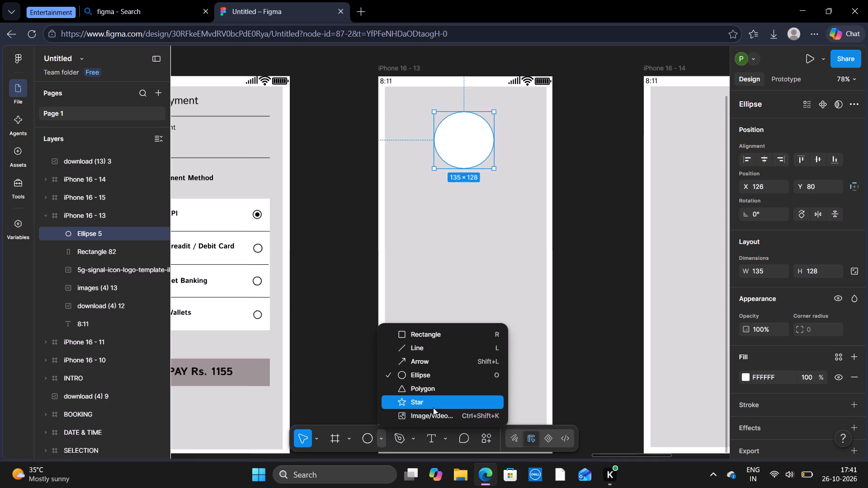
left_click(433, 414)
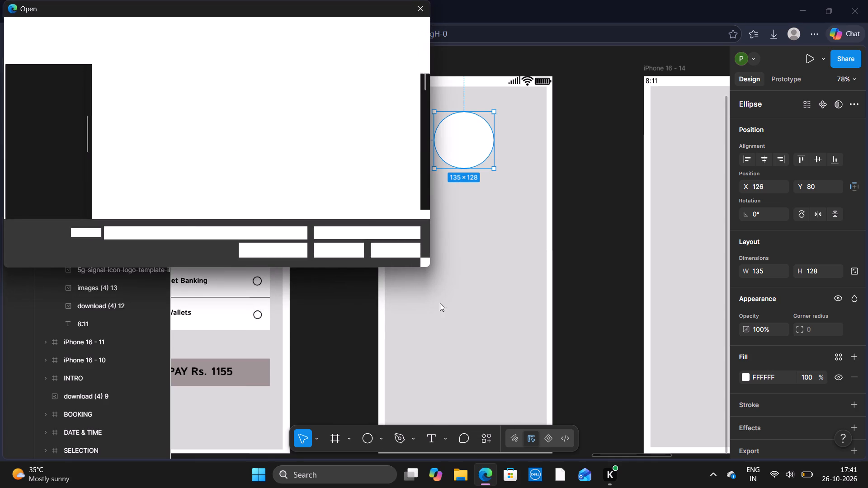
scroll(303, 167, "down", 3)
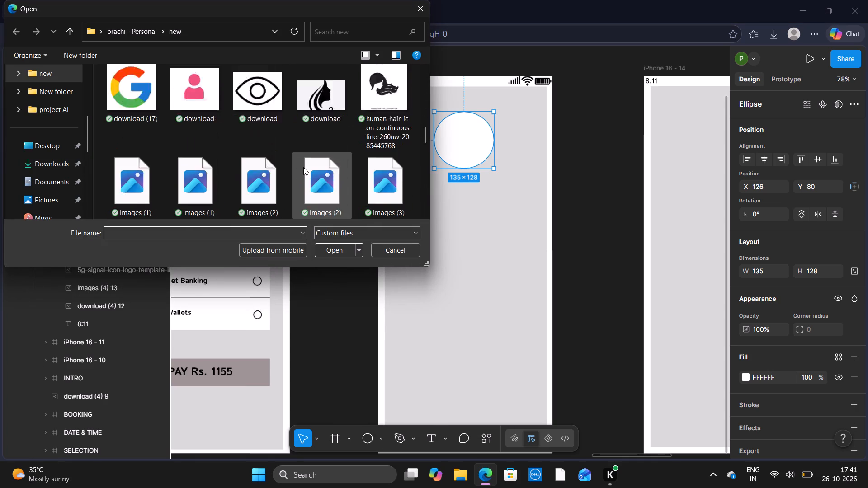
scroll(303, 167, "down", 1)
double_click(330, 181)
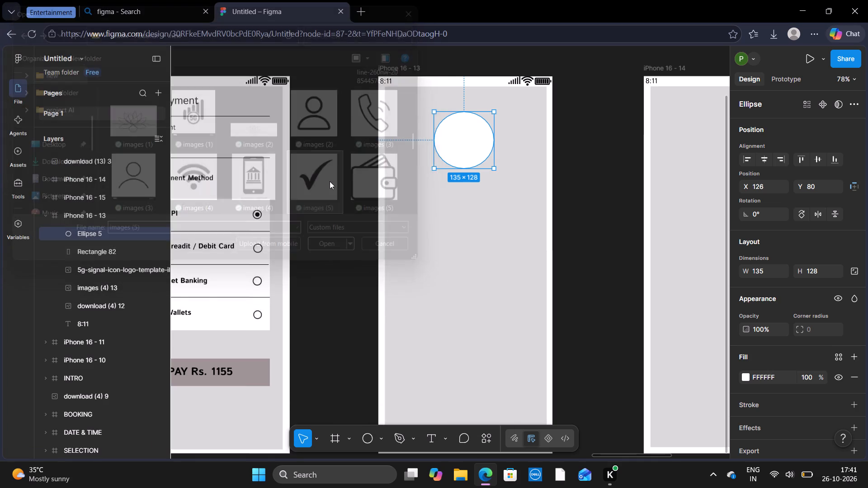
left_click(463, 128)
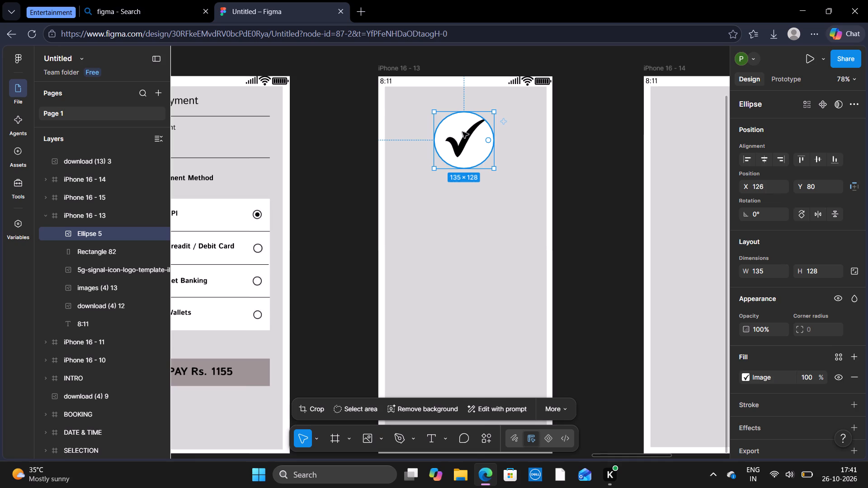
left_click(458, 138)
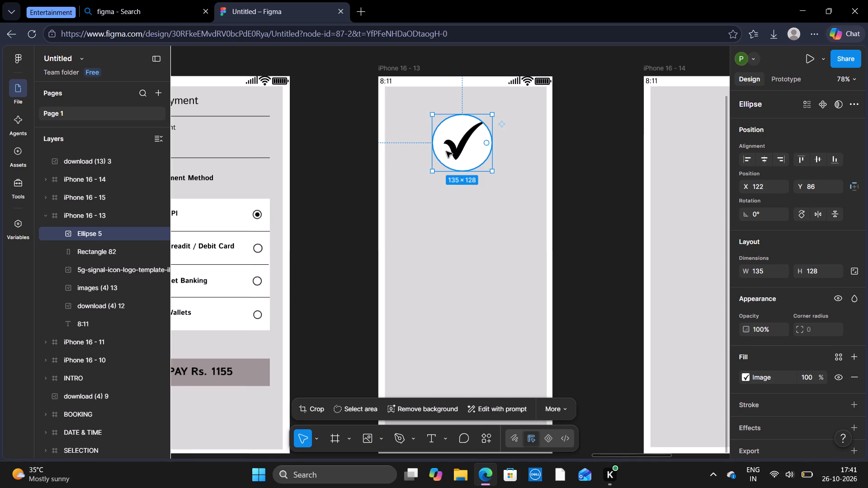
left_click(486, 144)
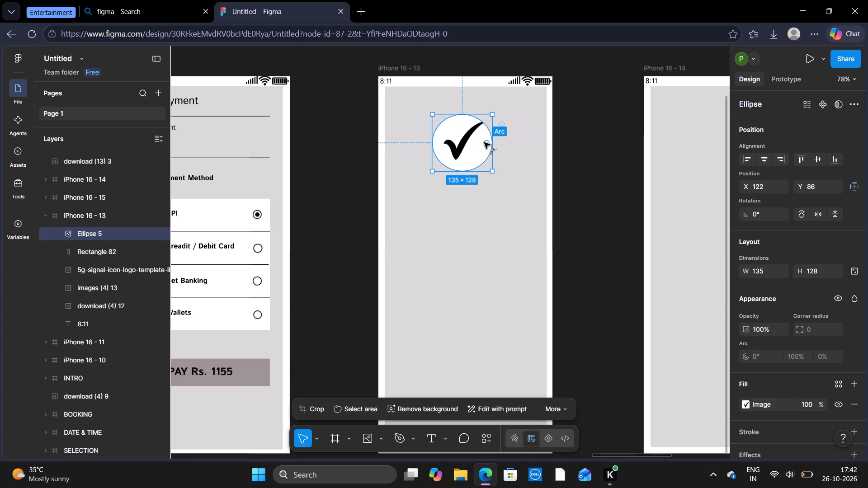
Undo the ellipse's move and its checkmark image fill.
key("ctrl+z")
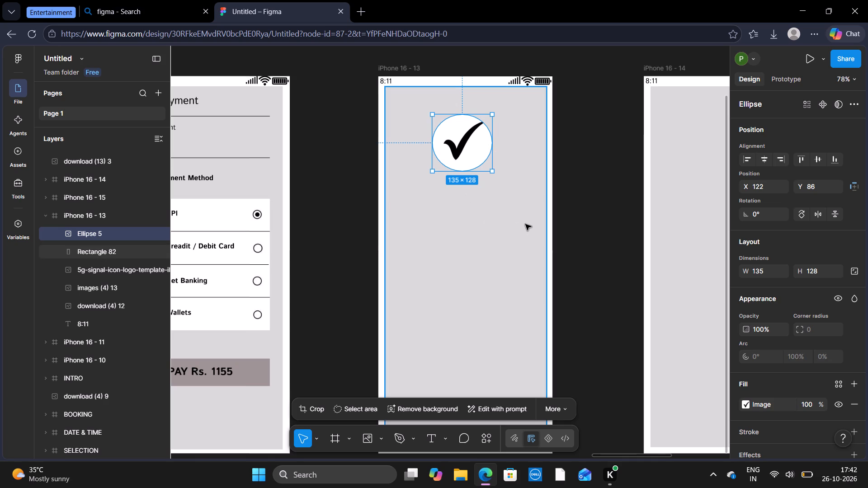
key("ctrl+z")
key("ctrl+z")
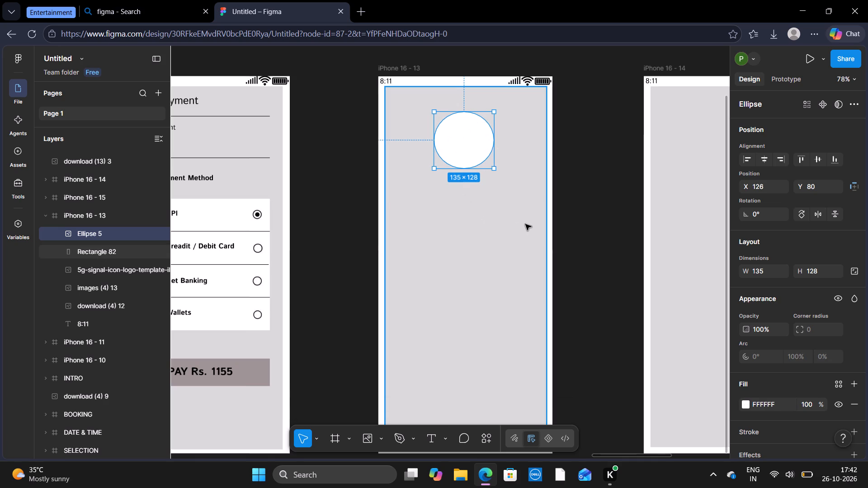
Place the checkmark picture images (5) inside the white ellipse and leave its vector editing mode.
left_click(379, 435)
left_click(409, 415)
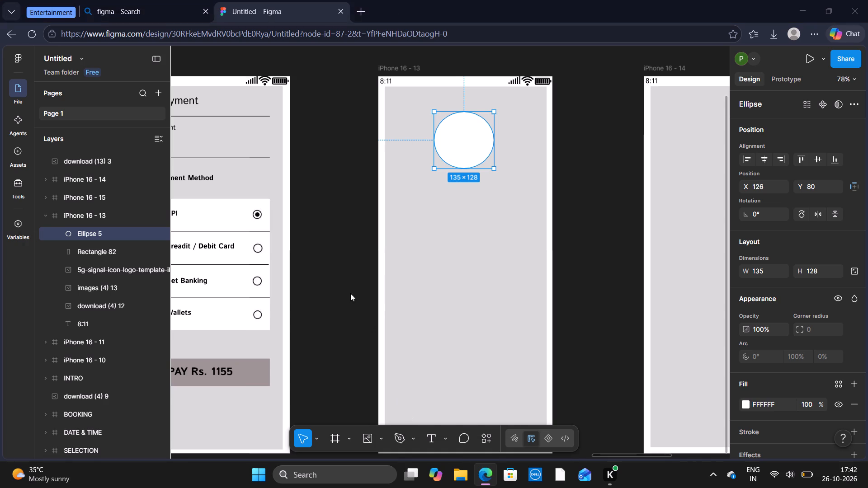
scroll(244, 172, "down", 5)
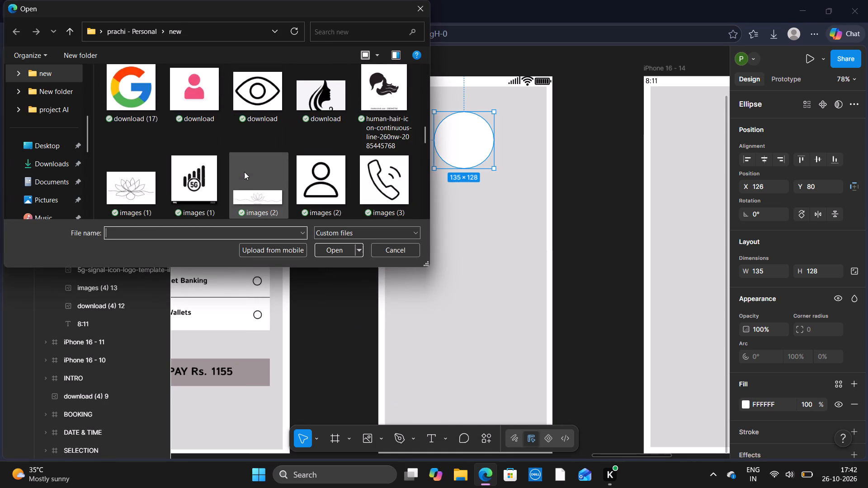
scroll(244, 172, "down", 1)
double_click(316, 174)
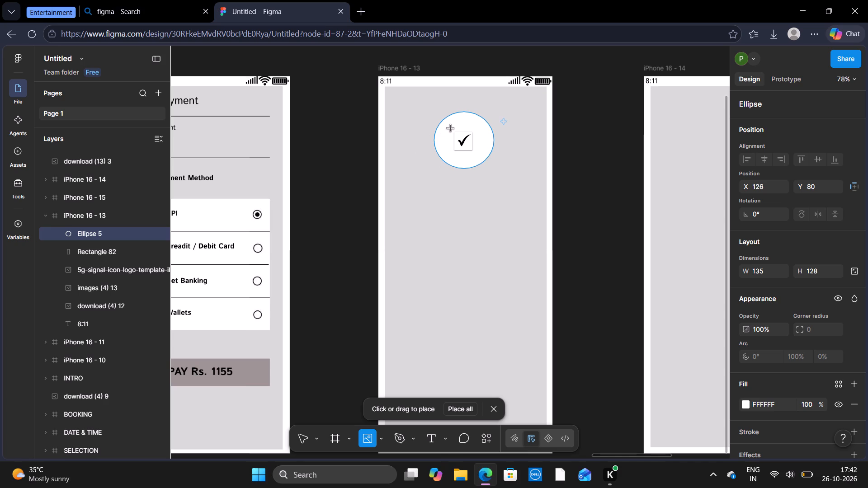
double_click(451, 128)
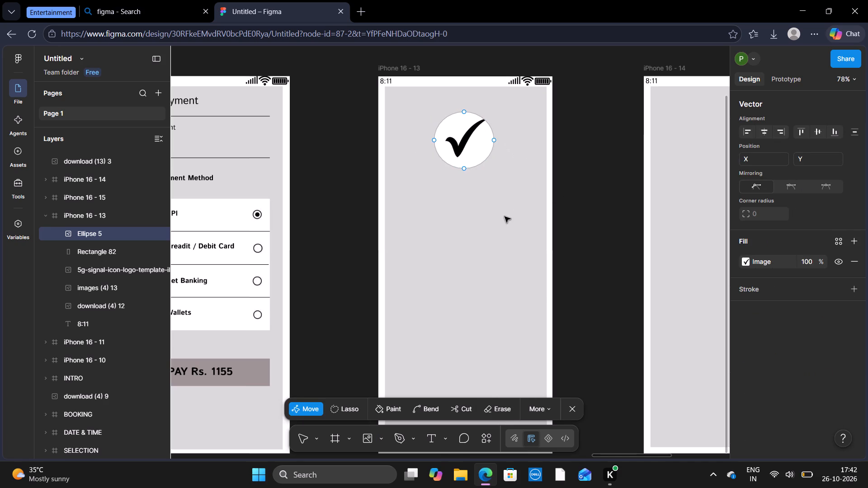
left_click(462, 147)
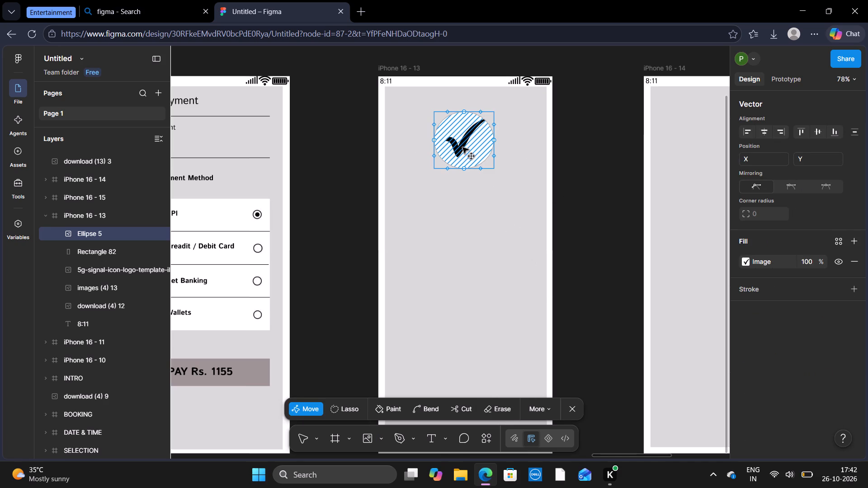
left_click(570, 404)
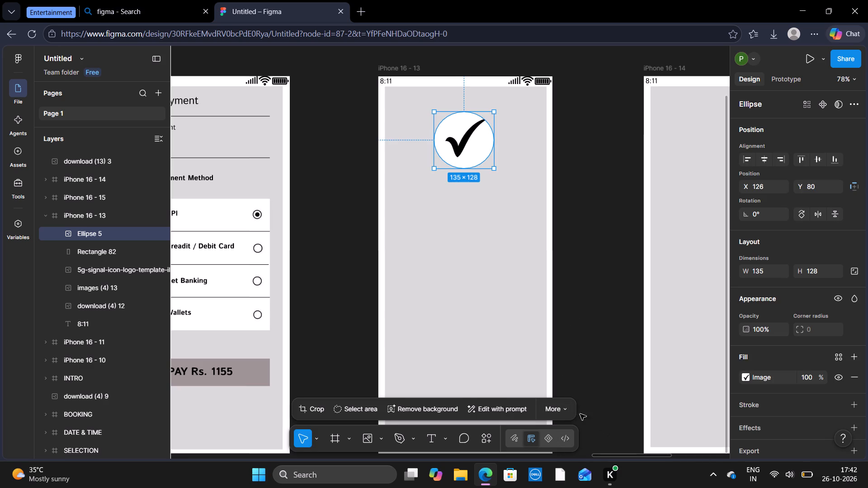
Move the checkmark ellipse to the frame's horizontal centre, at about X 129, Y 93, and deselect it.
left_click(483, 169)
left_click(456, 143)
left_click_drag(456, 143, 455, 147)
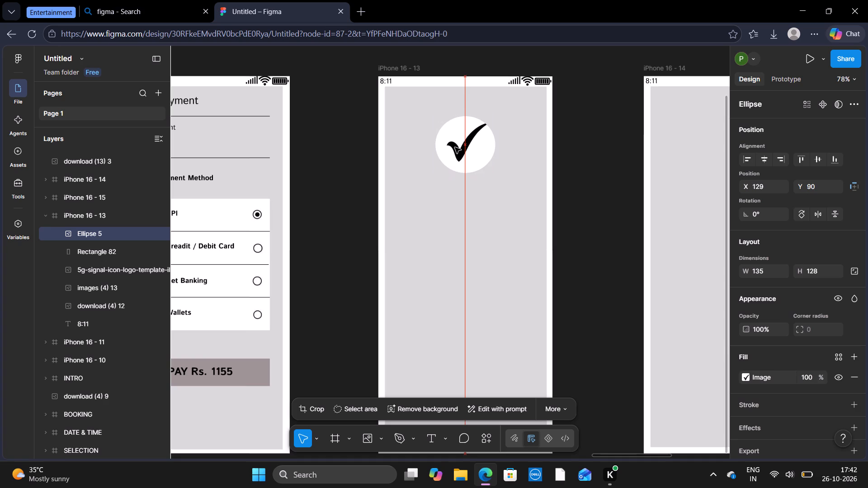
left_click_drag(455, 147, 455, 149)
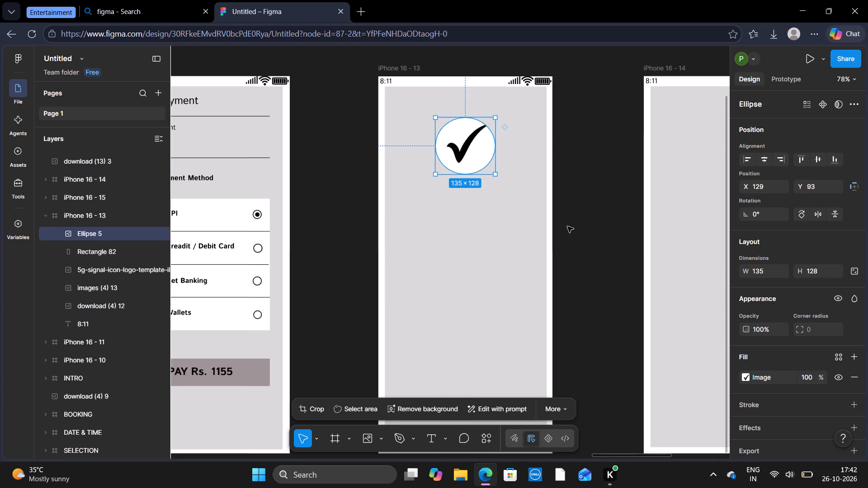
left_click(584, 221)
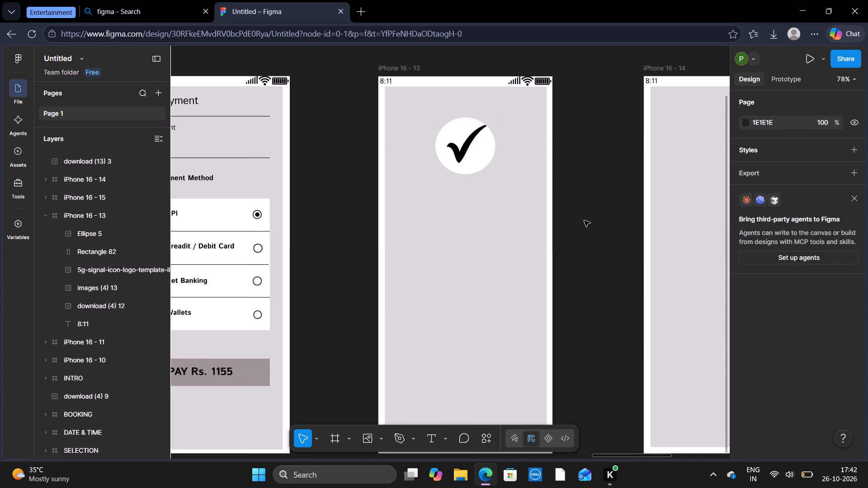
Draw a small five-point star about 12 × 12 below and left of the checkmark circle, at about X 63, Y 273.
left_click(381, 436)
left_click(422, 401)
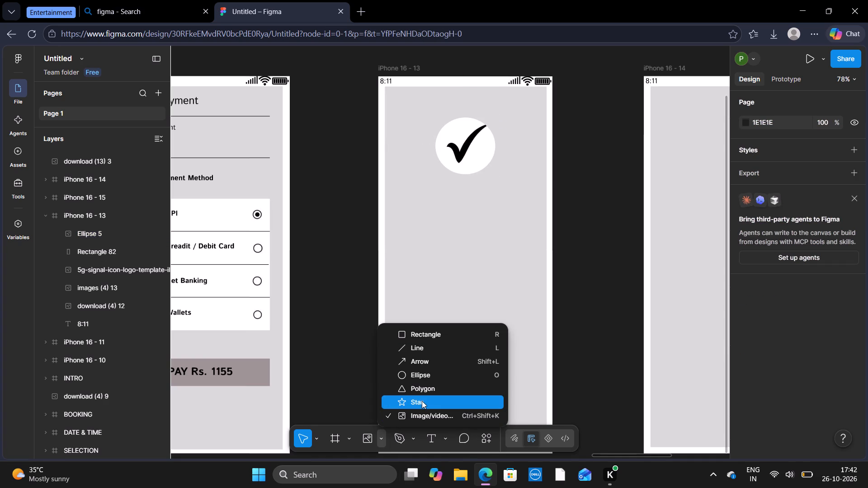
left_click_drag(411, 197, 409, 200)
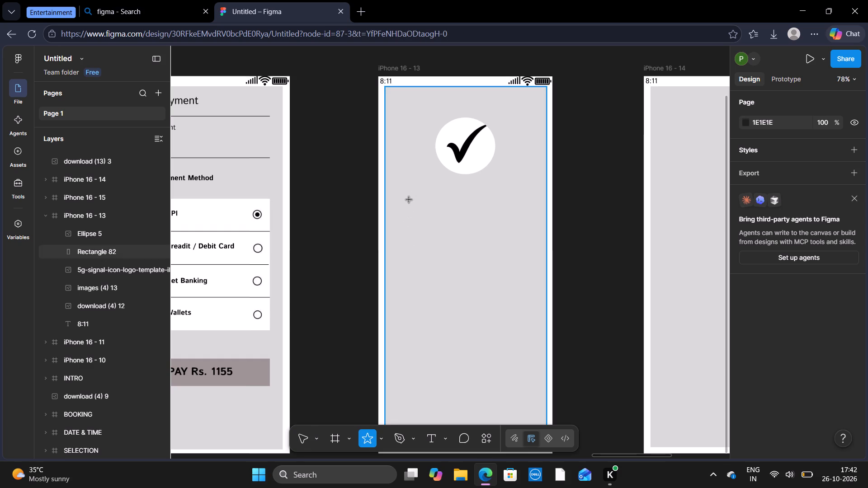
left_click_drag(409, 200, 406, 203)
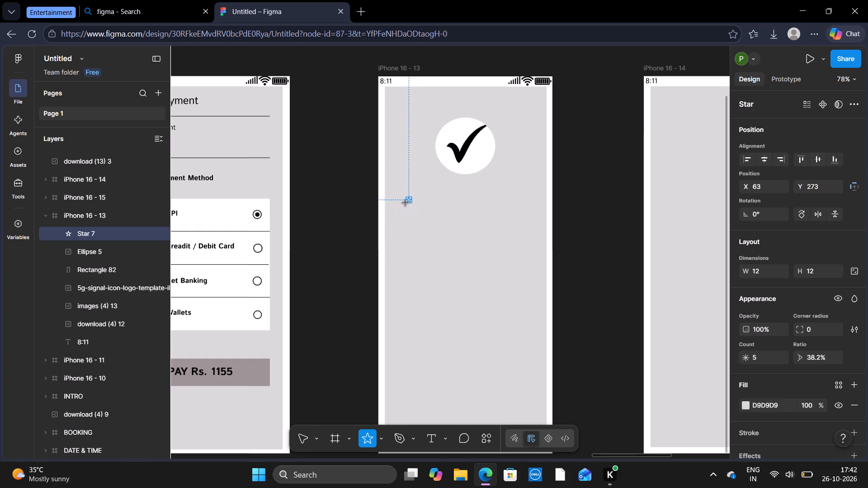
left_click_drag(406, 203, 406, 203)
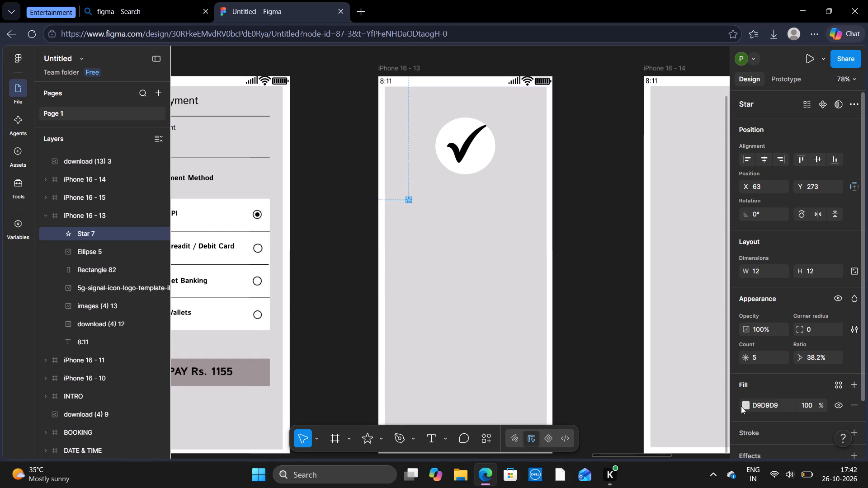
Set the small star's fill to black, 000000.
left_click(742, 406)
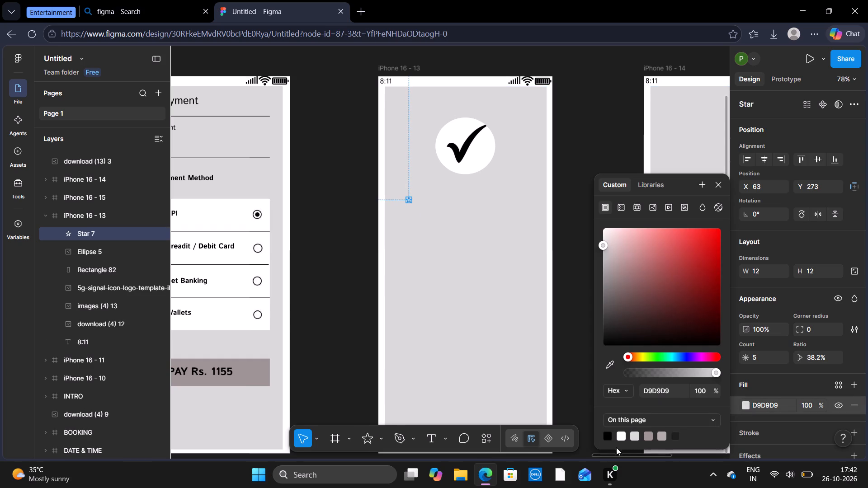
left_click(609, 435)
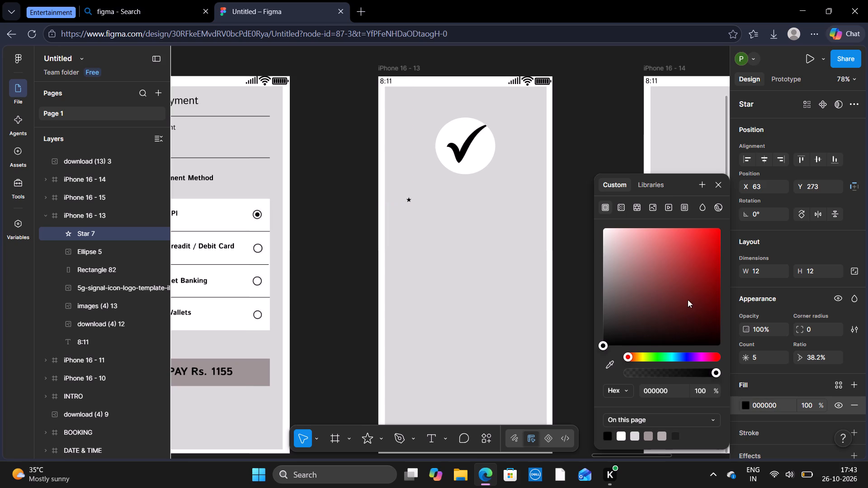
Draw a second star about 14 × 17 beside the checkmark circle's left edge, at about X 69, Y 155, and fill it black, 000000.
left_click(373, 433)
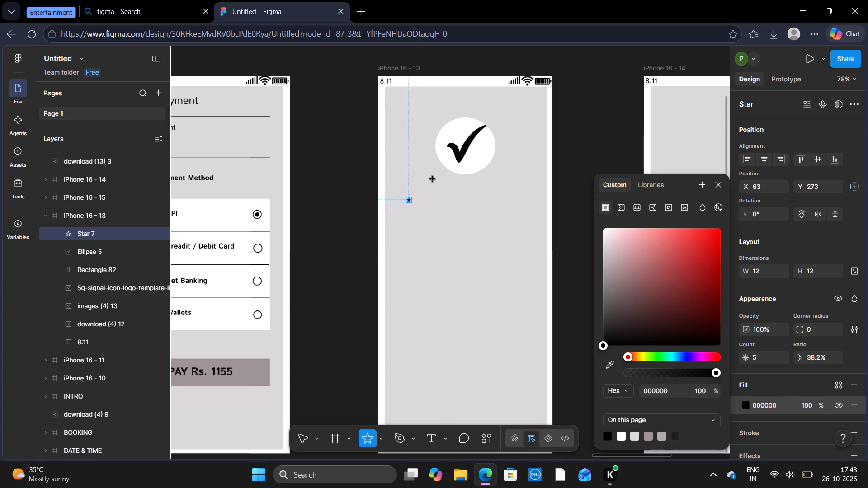
left_click_drag(415, 145, 410, 155)
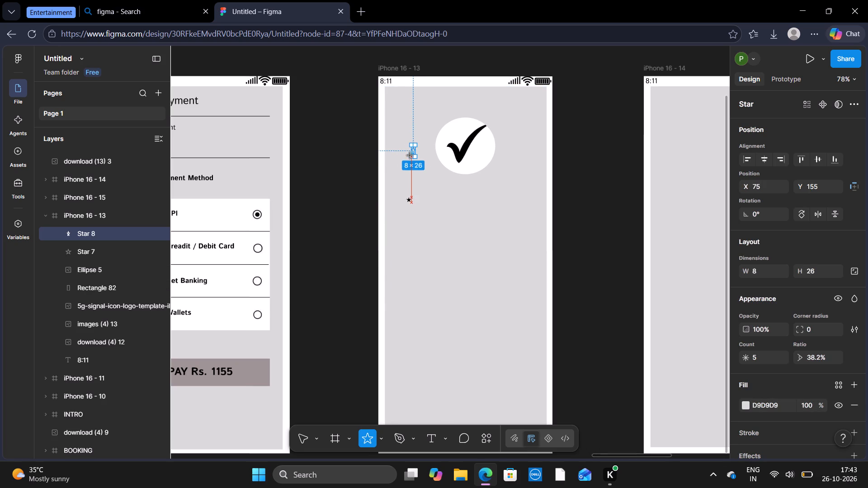
left_click_drag(410, 155, 410, 153)
left_click_drag(410, 153, 410, 152)
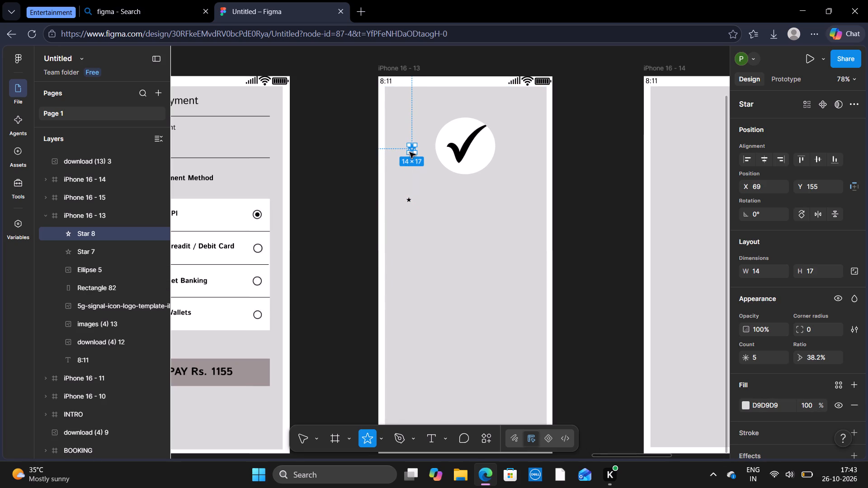
left_click(745, 401)
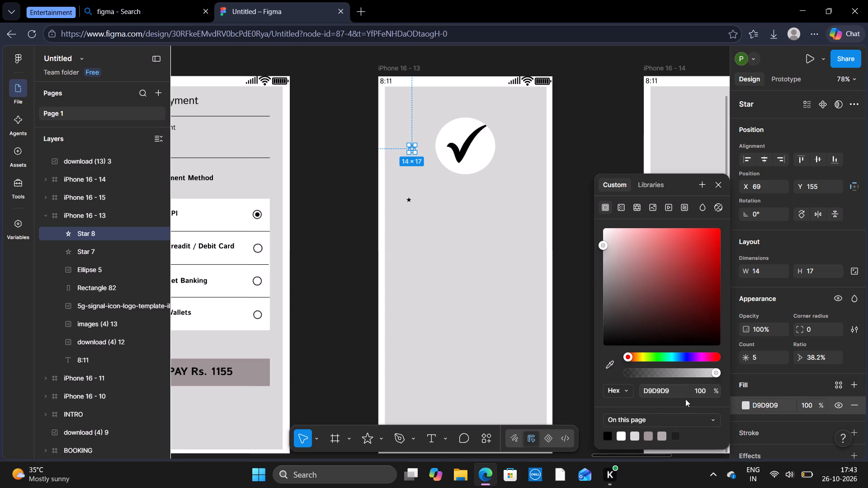
left_click(605, 436)
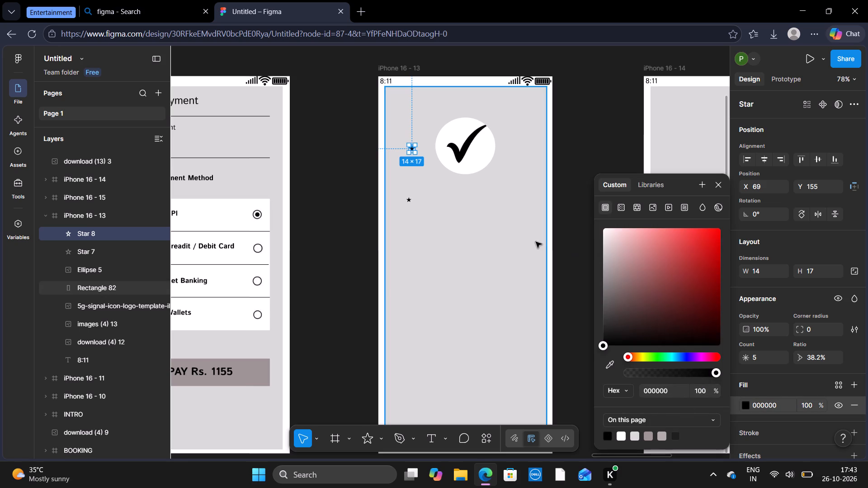
left_click(724, 183)
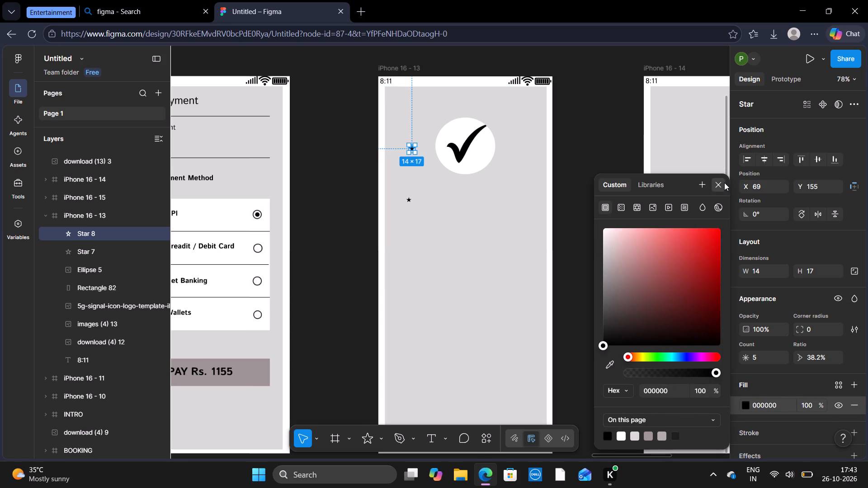
Draw a star about 12 × 14 below the checkmark circle, at about X 173, Y 271, with the default fill.
left_click(362, 439)
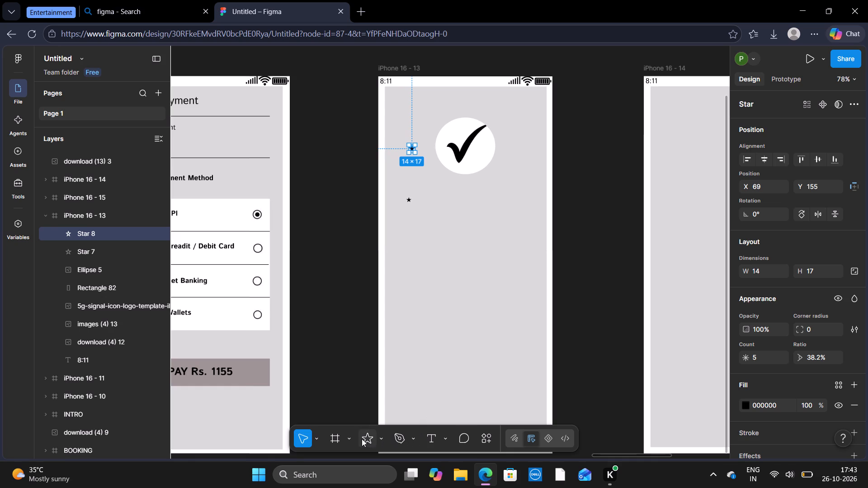
left_click_drag(455, 197, 460, 203)
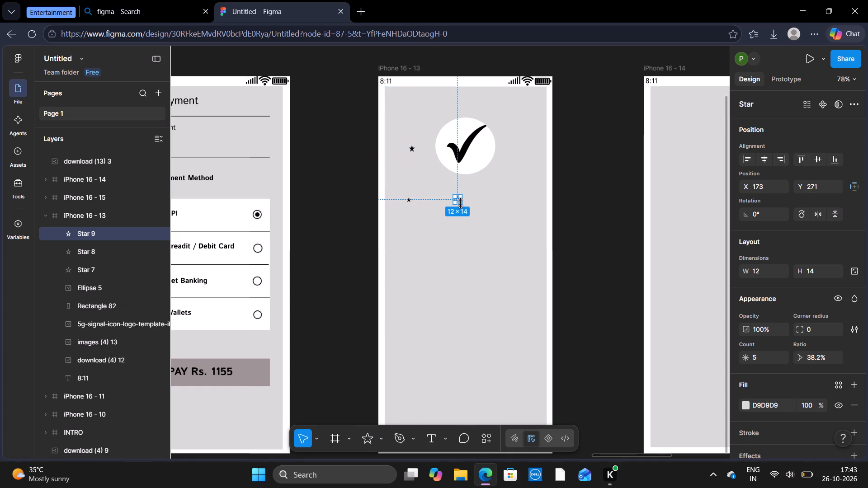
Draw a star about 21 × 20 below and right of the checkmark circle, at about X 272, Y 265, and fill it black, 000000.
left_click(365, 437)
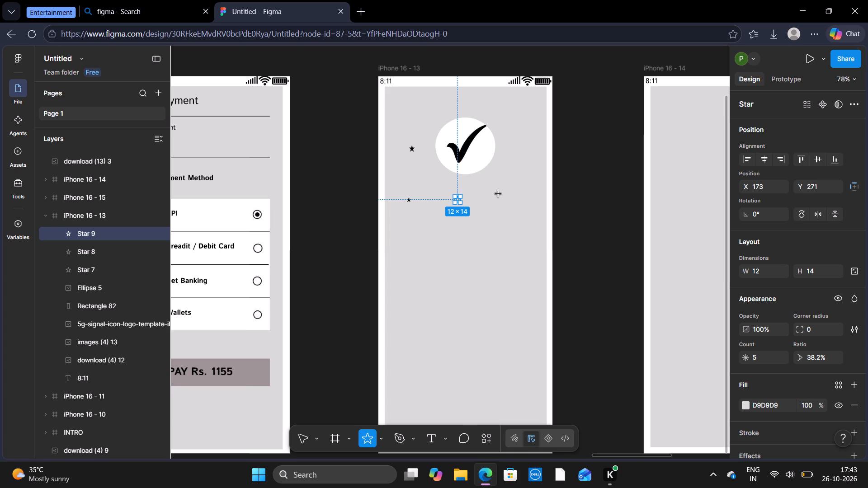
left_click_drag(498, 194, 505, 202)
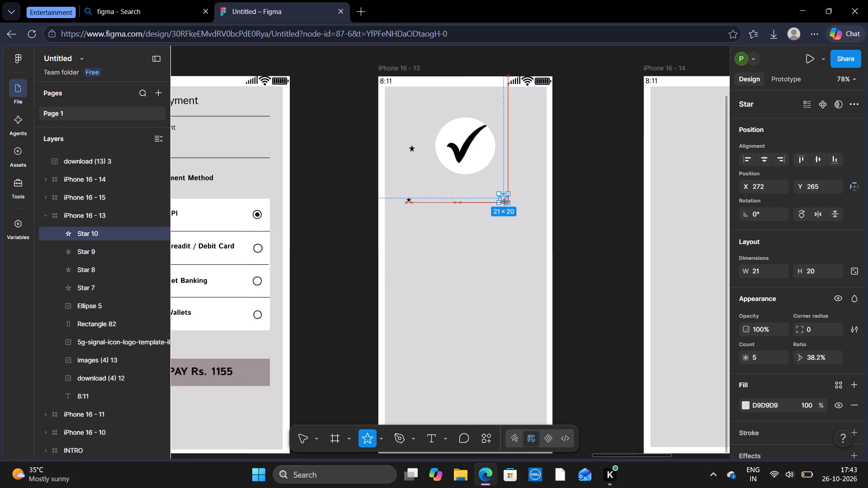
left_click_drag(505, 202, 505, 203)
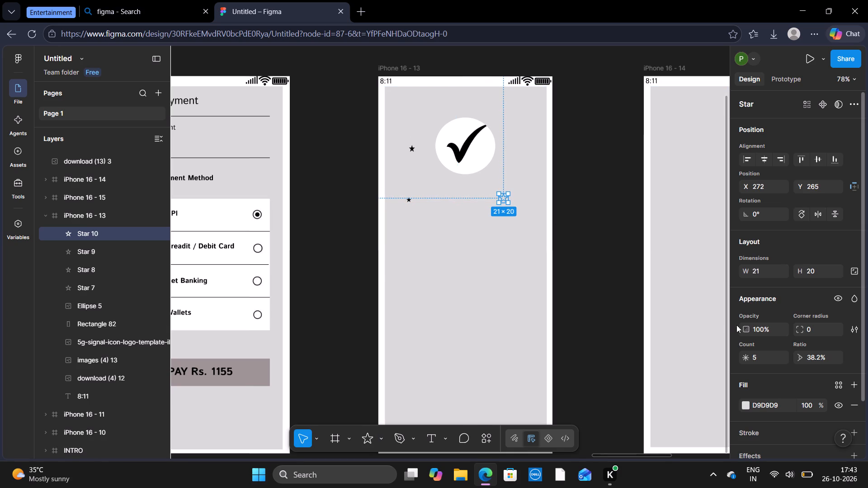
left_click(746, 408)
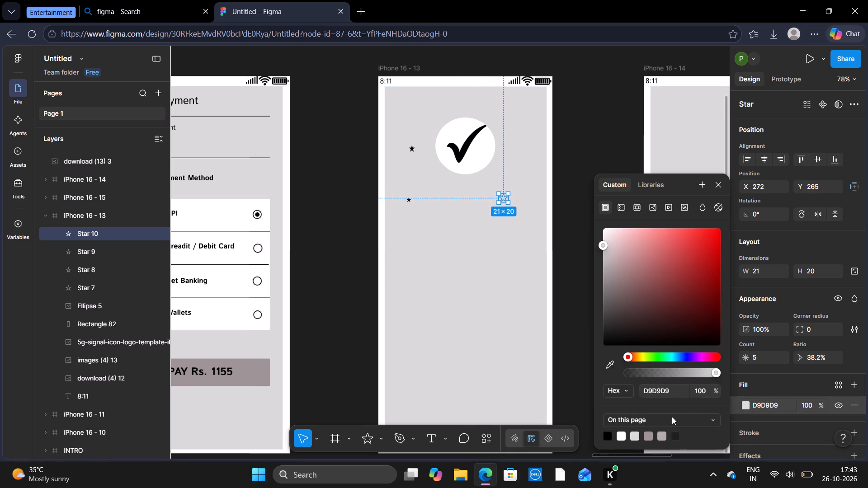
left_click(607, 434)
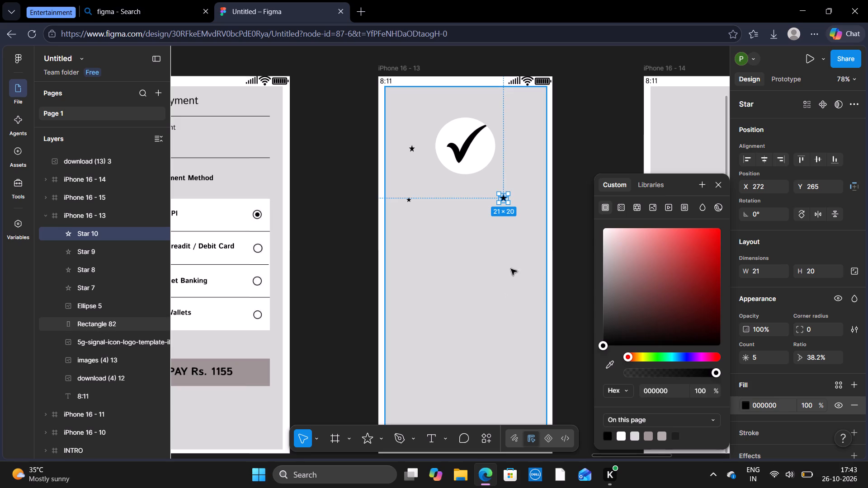
Copy the grey 365 × 815 background rectangle of iPhone 16 - 13 and paste it twice in place.
left_click(410, 201)
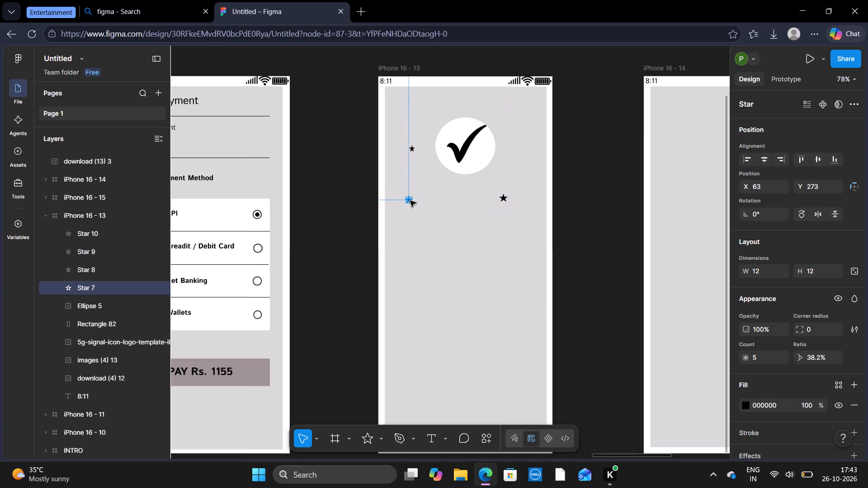
key("ctrl+c")
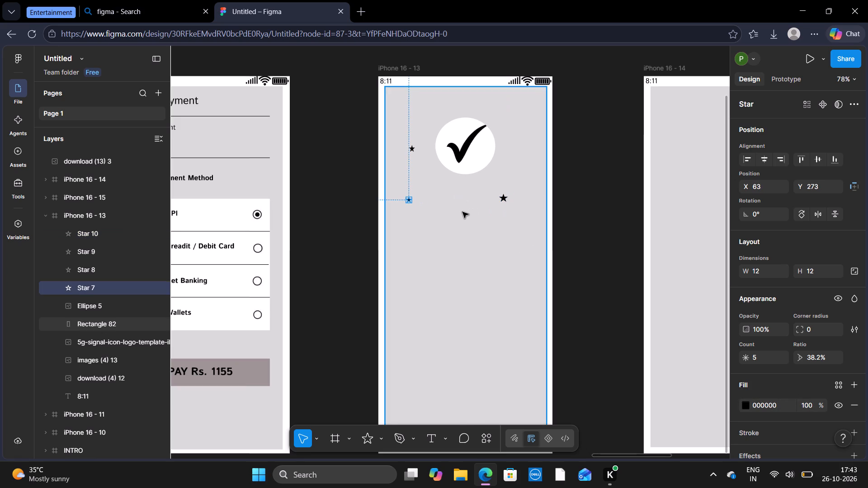
left_click(462, 212)
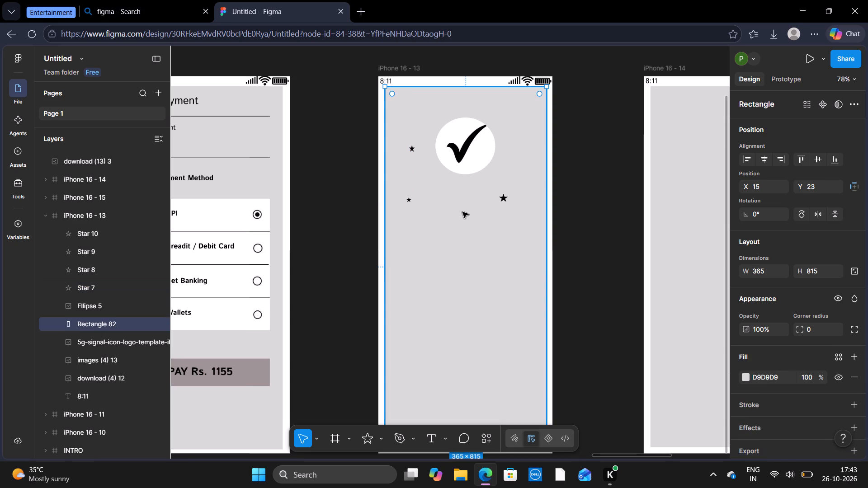
key("ctrl+c")
key("ctrl+v")
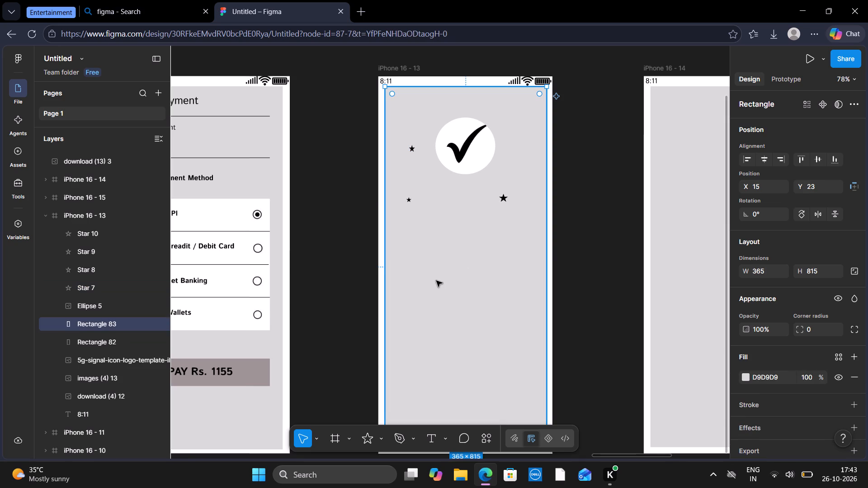
left_click(604, 246)
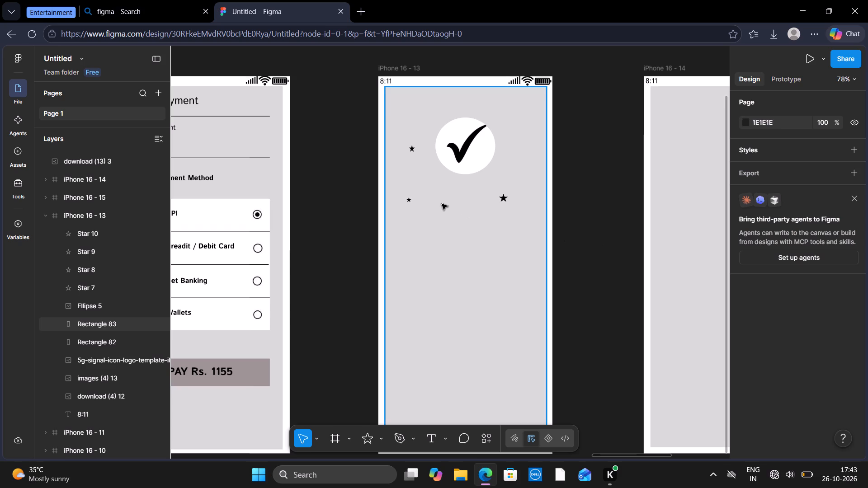
key("ctrl+v")
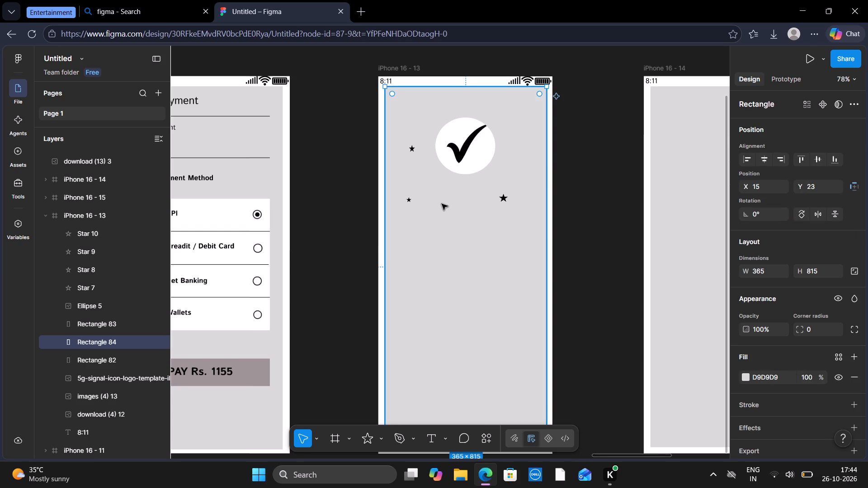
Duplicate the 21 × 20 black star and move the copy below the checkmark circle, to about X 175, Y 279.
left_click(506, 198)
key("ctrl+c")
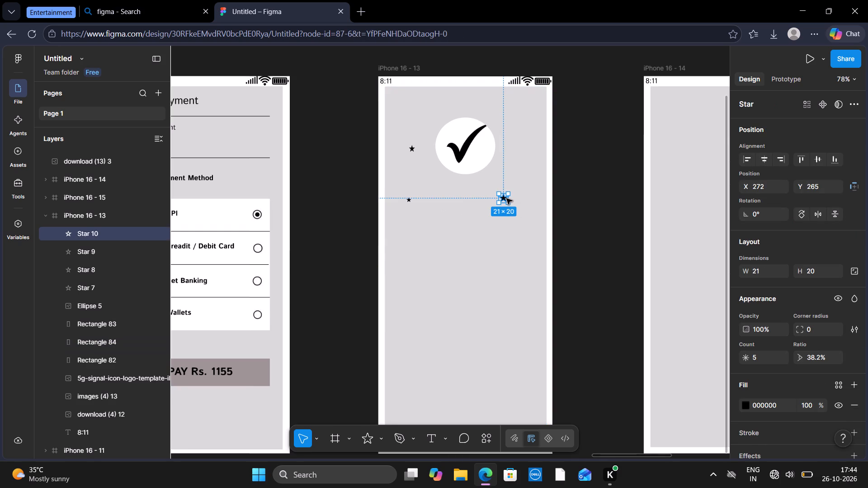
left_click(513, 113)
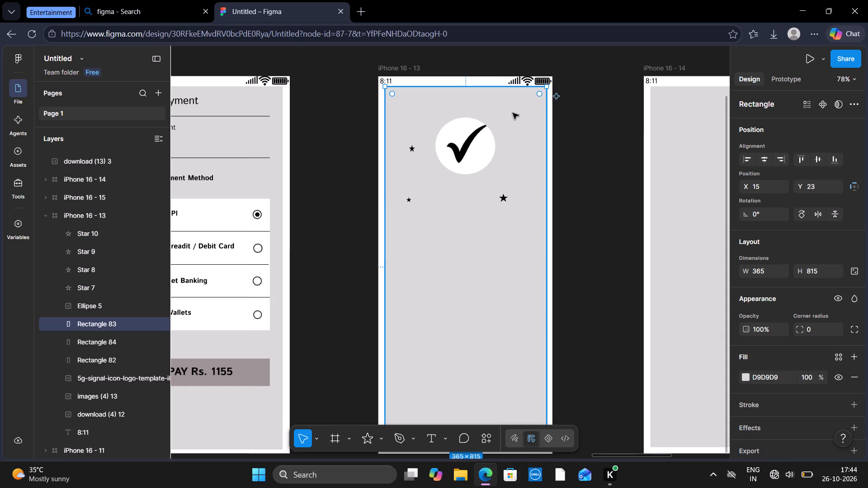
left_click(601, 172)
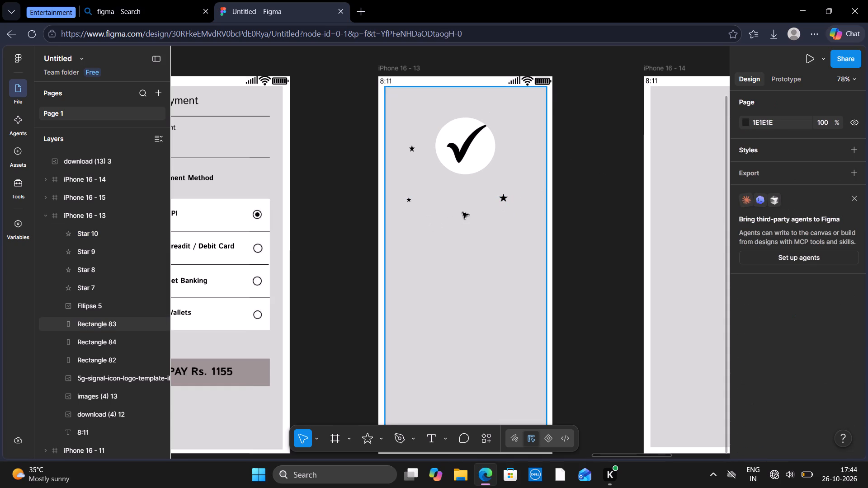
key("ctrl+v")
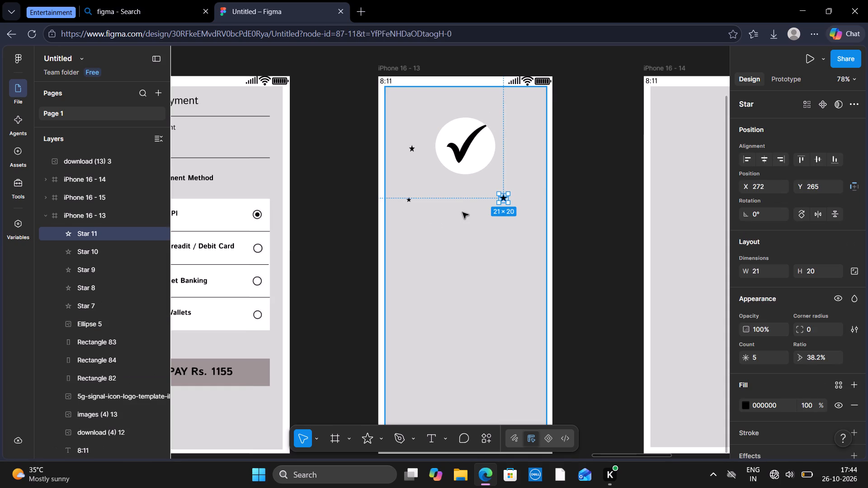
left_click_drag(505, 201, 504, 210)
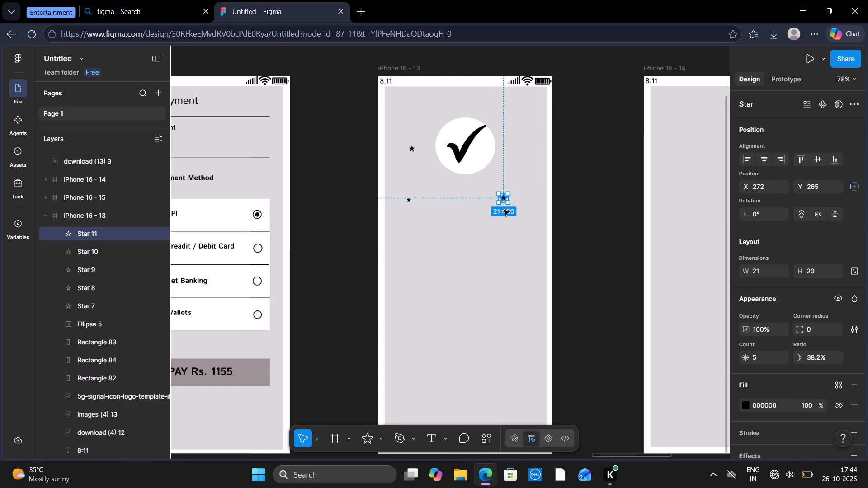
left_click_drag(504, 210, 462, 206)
Move the 12 × 12 star below the checkmark circle slightly up and to the right.
left_click_drag(410, 201, 425, 215)
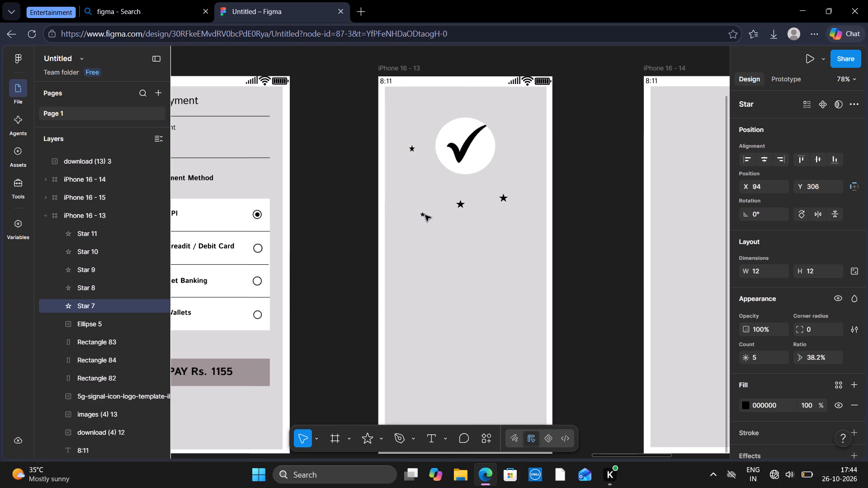
left_click_drag(425, 215, 417, 195)
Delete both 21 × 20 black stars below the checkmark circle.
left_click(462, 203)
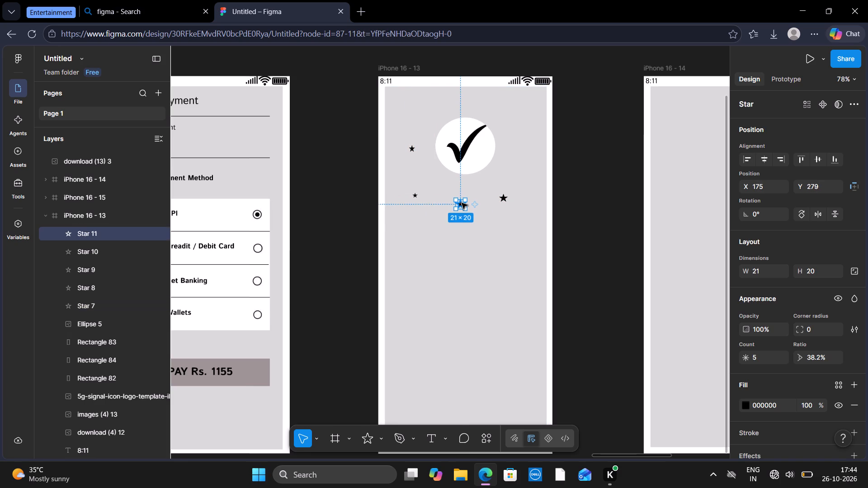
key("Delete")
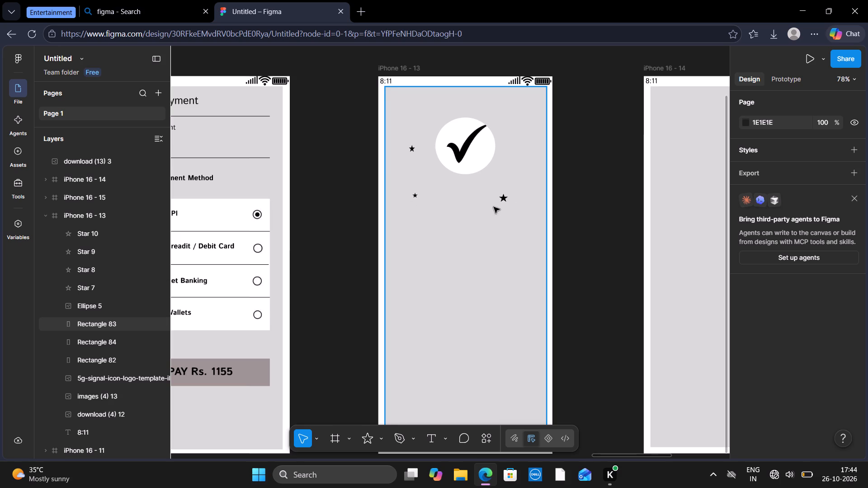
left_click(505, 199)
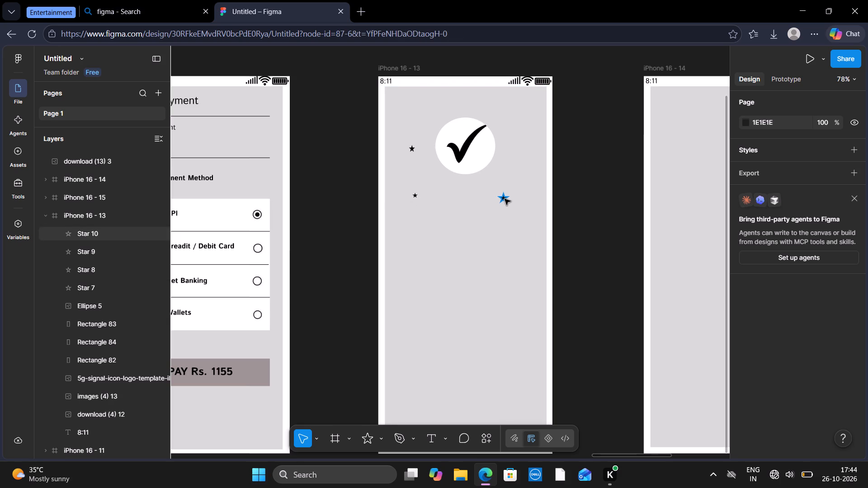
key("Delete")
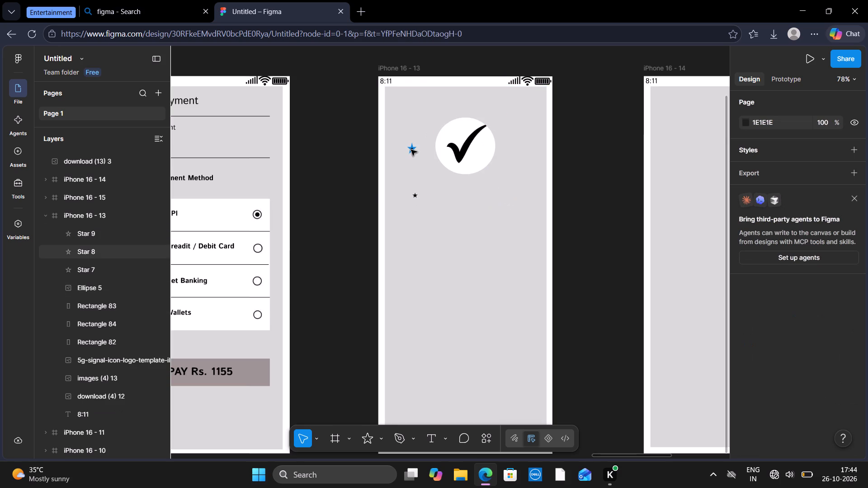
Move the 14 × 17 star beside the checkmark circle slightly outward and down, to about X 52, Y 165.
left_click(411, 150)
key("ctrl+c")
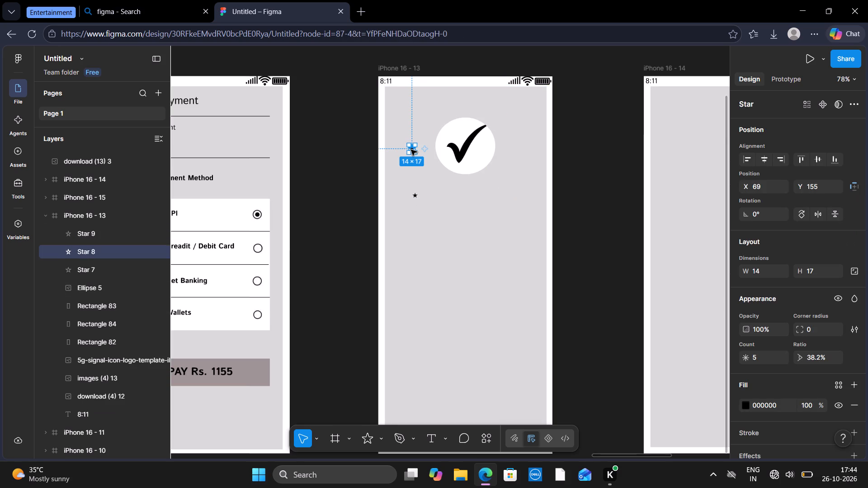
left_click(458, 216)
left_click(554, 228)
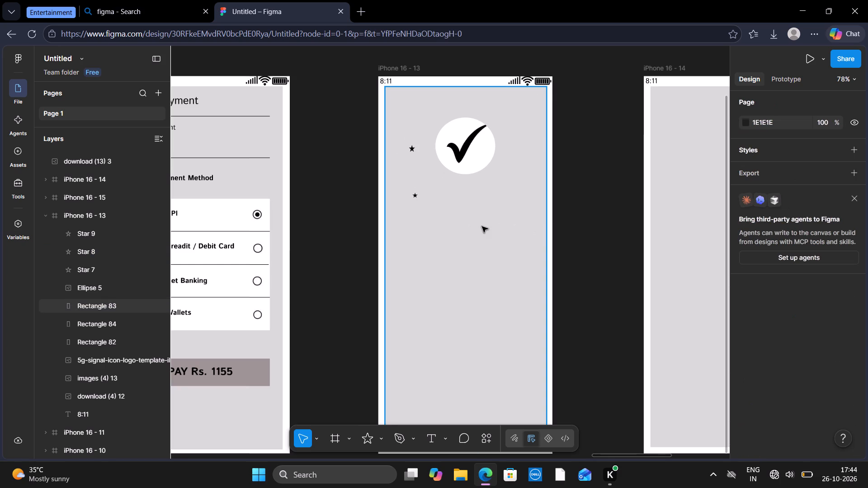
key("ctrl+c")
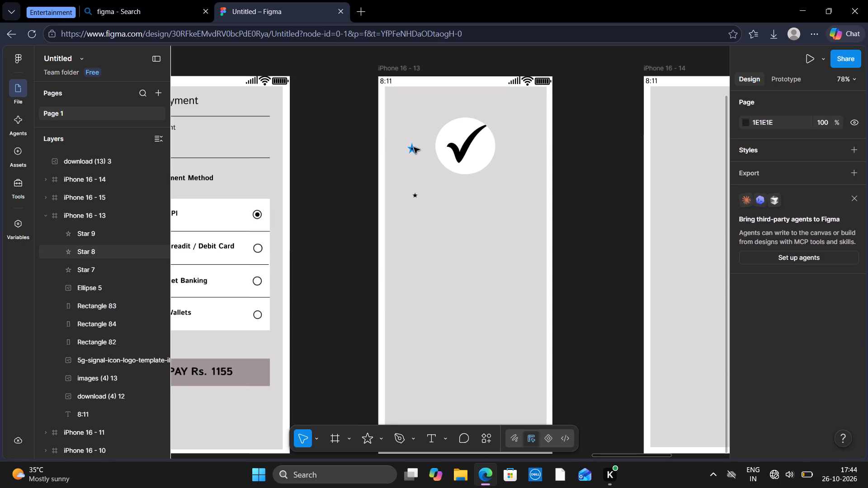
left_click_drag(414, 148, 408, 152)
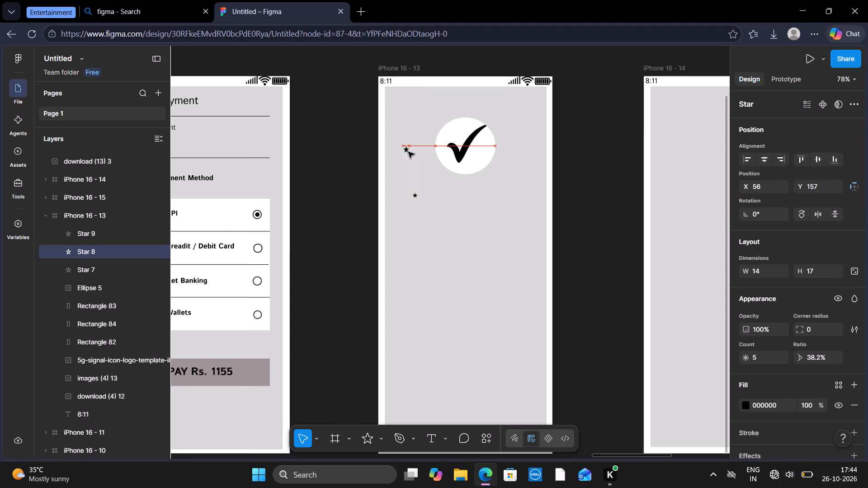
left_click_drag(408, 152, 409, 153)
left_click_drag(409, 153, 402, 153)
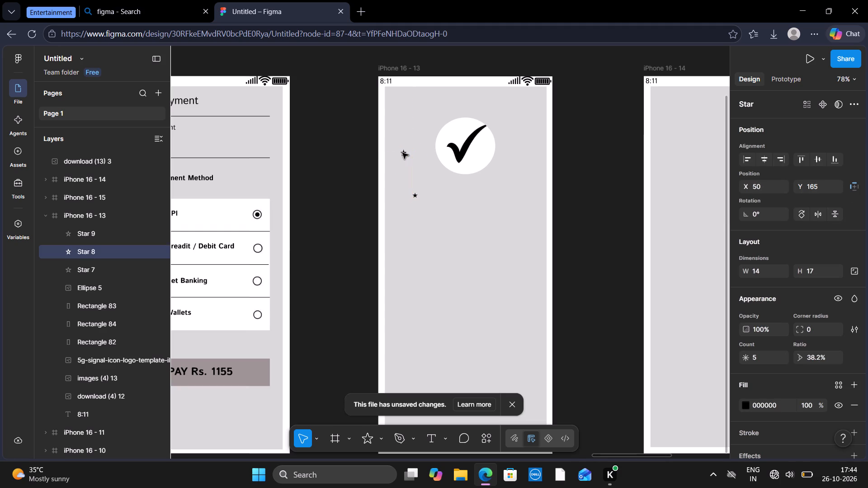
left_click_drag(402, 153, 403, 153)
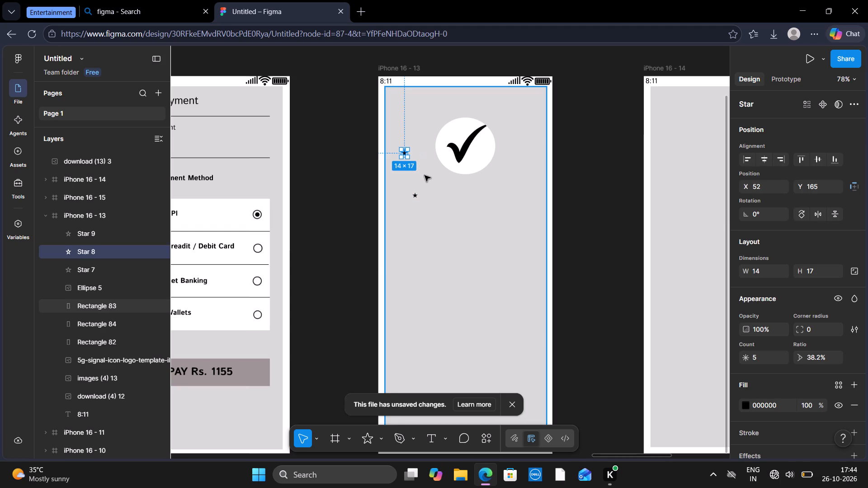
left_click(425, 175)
Duplicate the 14 × 17 star, place the copy below the checkmark circle at about X 173, Y 285, and copy it.
left_click(406, 153)
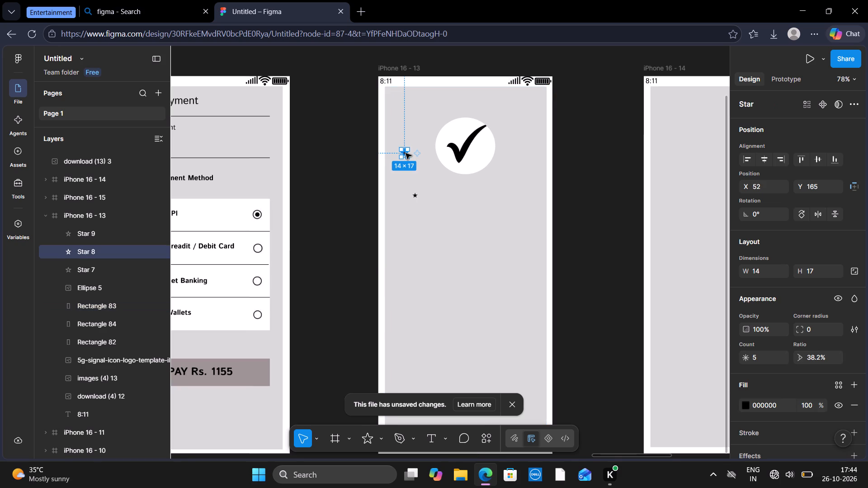
key("ctrl+c")
key("ctrl+v")
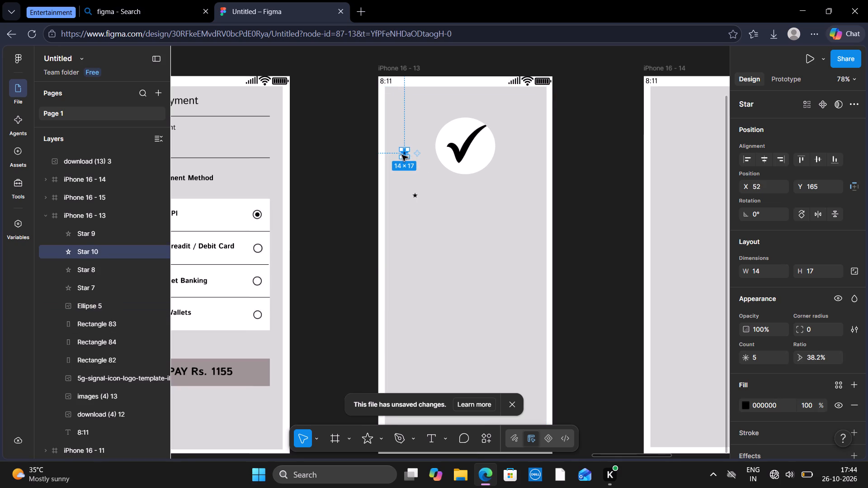
left_click_drag(402, 154, 448, 201)
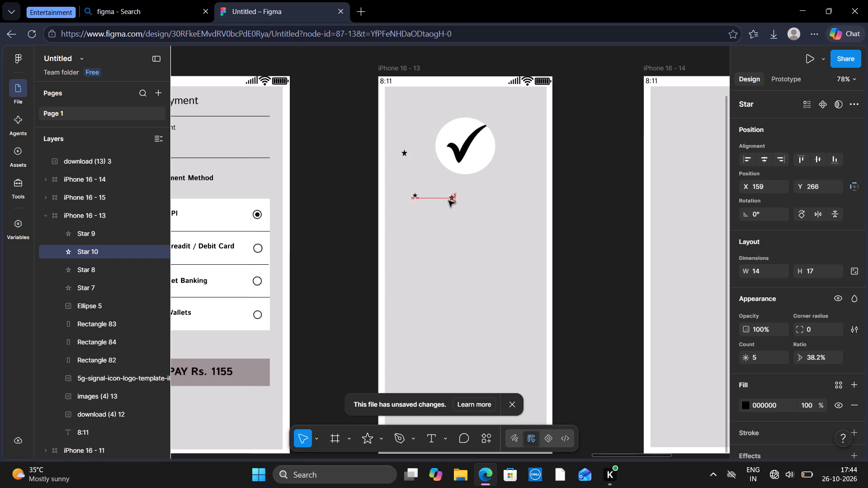
left_click_drag(448, 201, 455, 210)
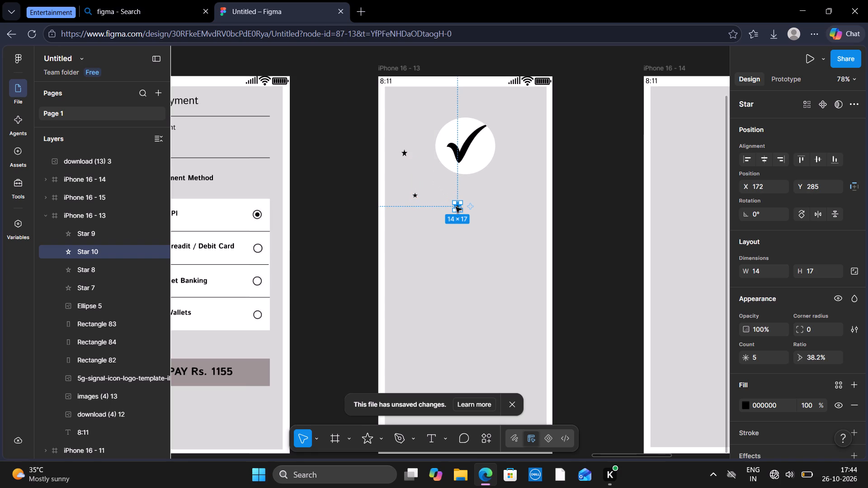
key("ctrl+c")
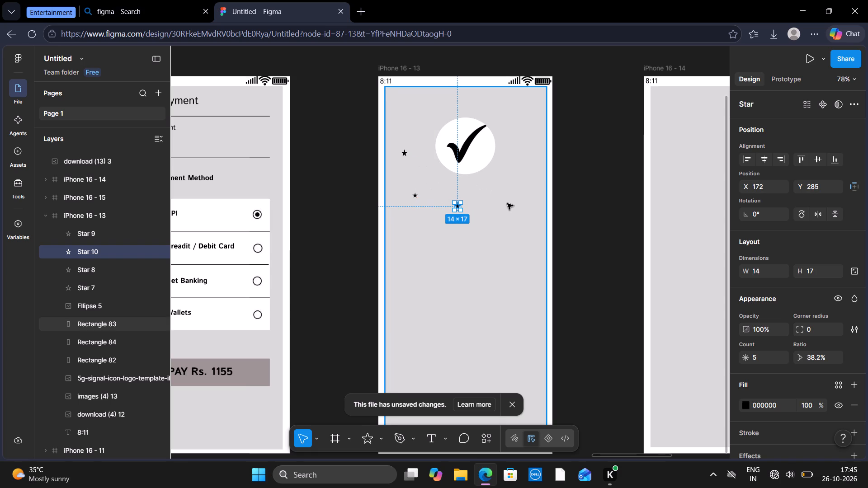
left_click(458, 207)
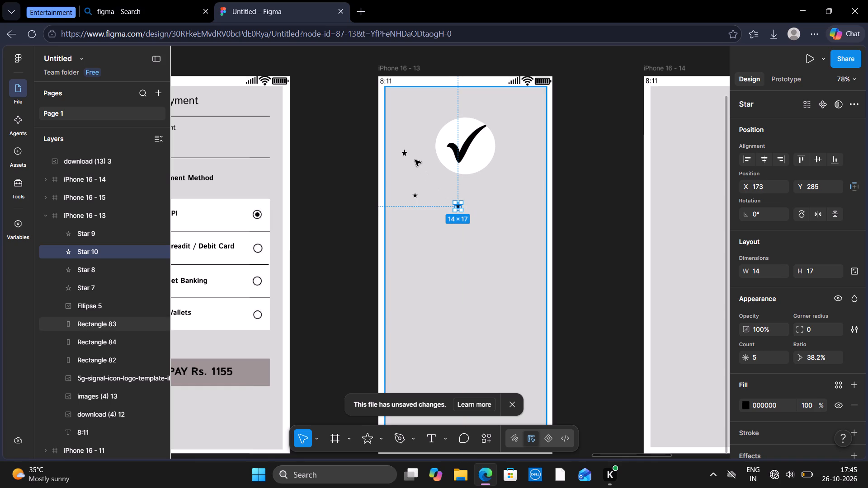
Move the 14 × 17 star on the left side of the checkmark circle to about X 49, Y 178.
left_click_drag(406, 154, 415, 146)
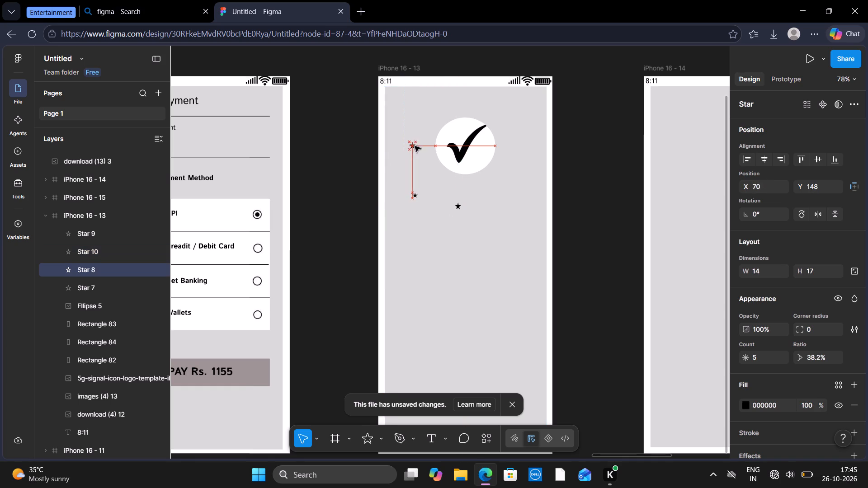
left_click_drag(415, 146, 405, 160)
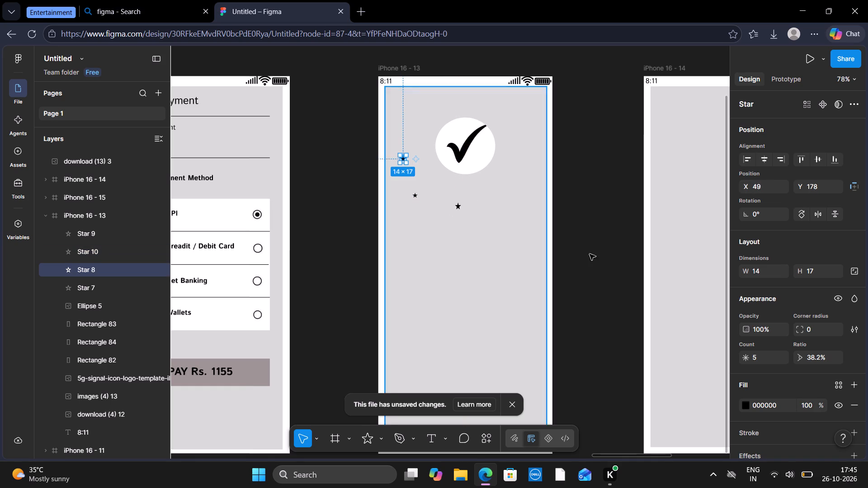
left_click(632, 260)
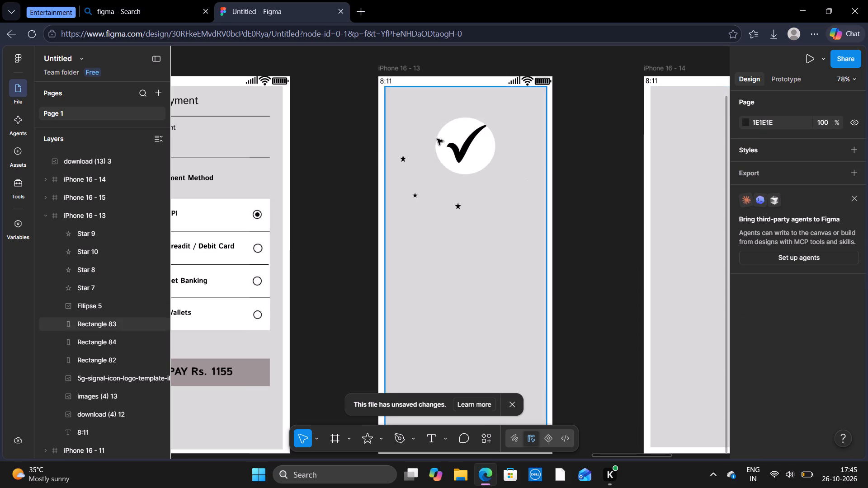
Paste a copy of the 14 × 17 star and place it to the circle's upper left, at about X 63, Y 84.
left_click(459, 208)
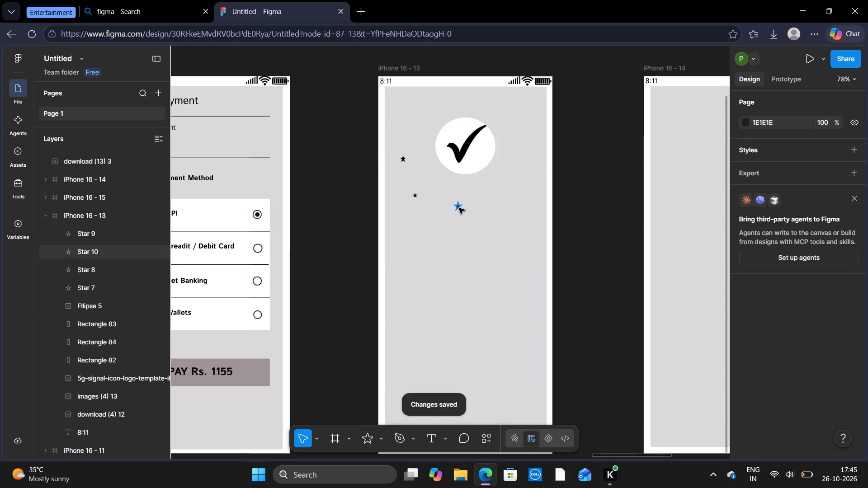
key("ctrl+v")
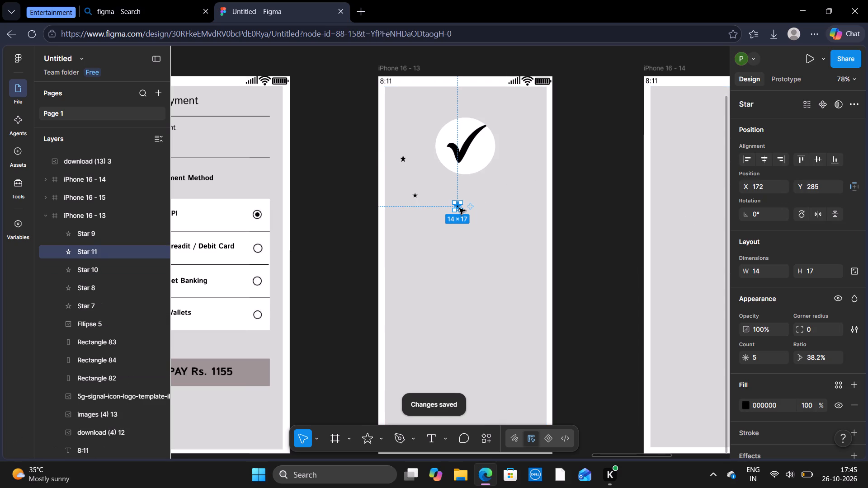
left_click_drag(459, 208, 476, 208)
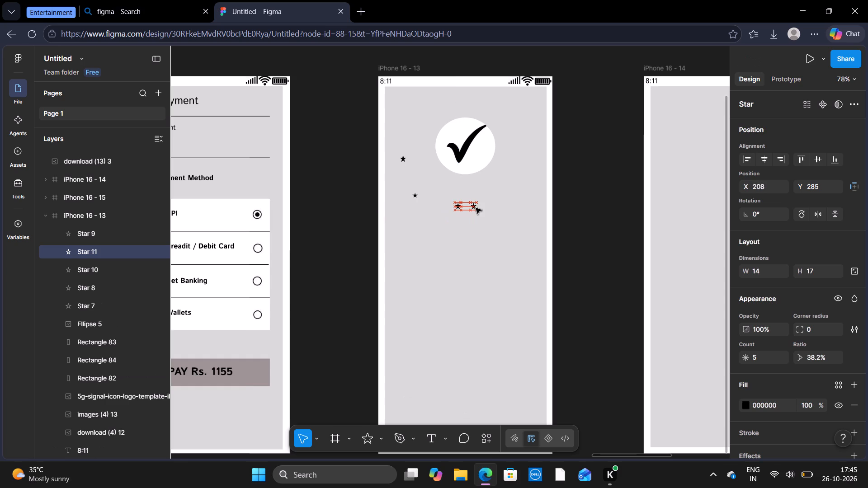
left_click_drag(476, 208, 410, 119)
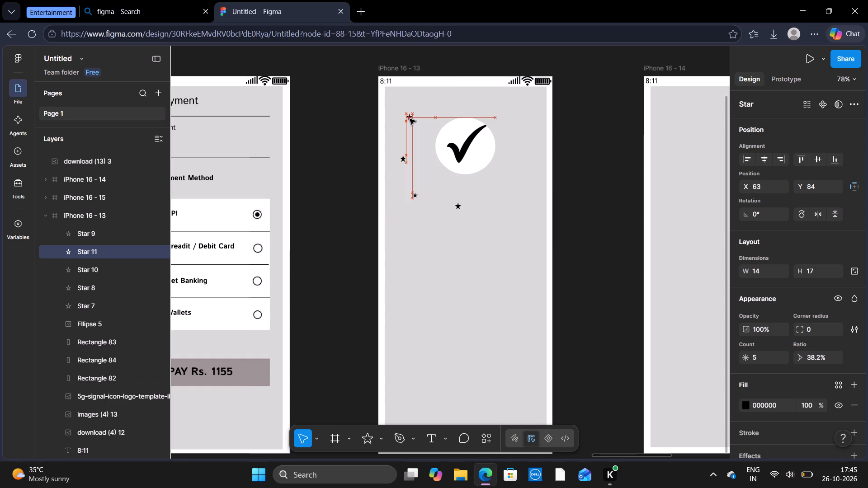
left_click_drag(410, 119, 410, 119)
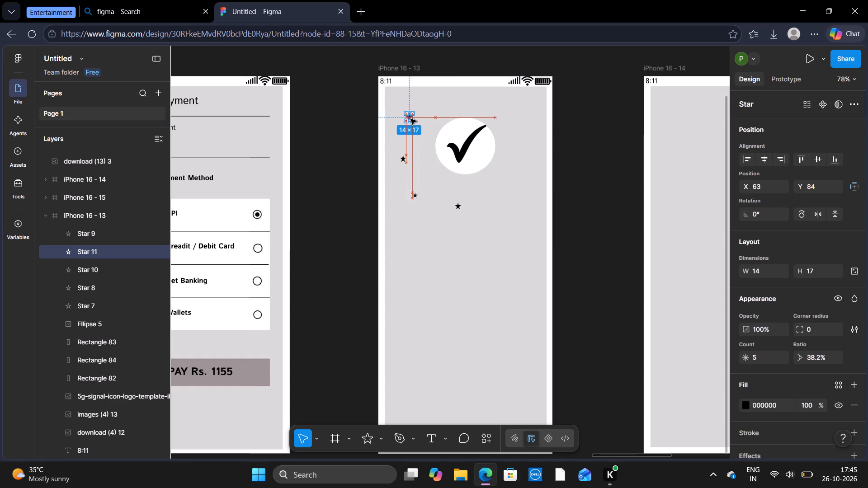
Paste another star copy and place it above the checkmark circle, left of its centre, at about X 136, Y 36.
left_click(460, 209)
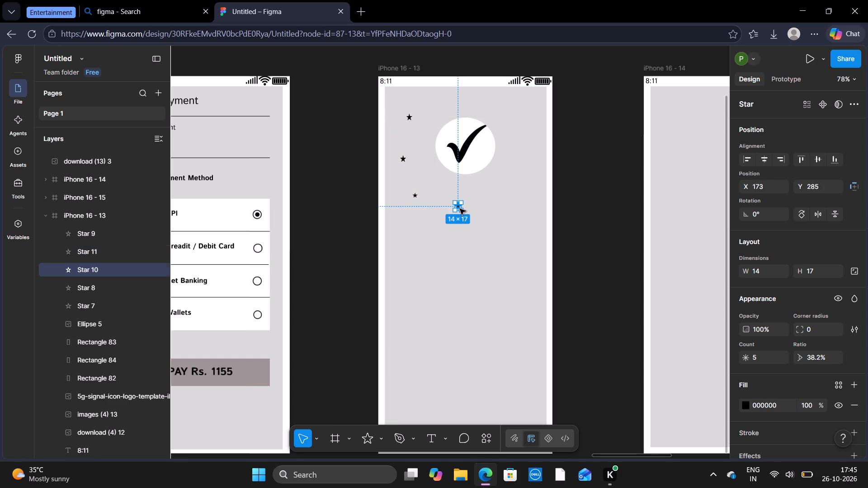
key("ctrl+v")
left_click_drag(460, 209, 453, 100)
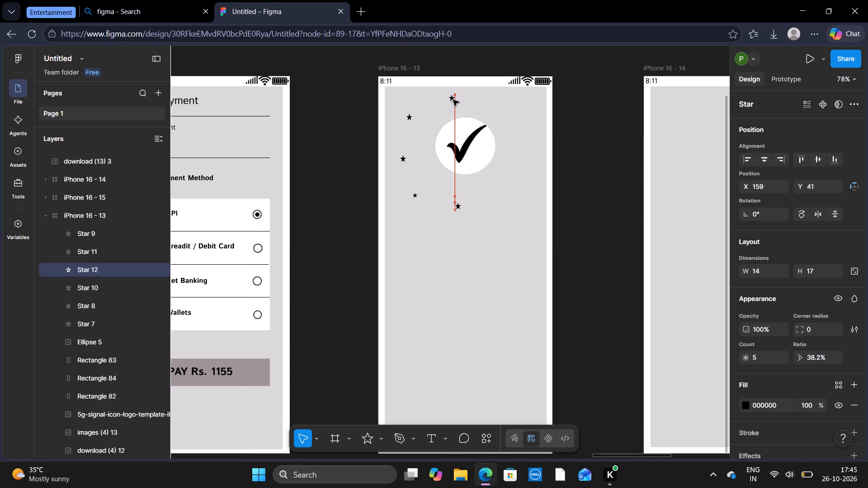
left_click_drag(453, 100, 444, 99)
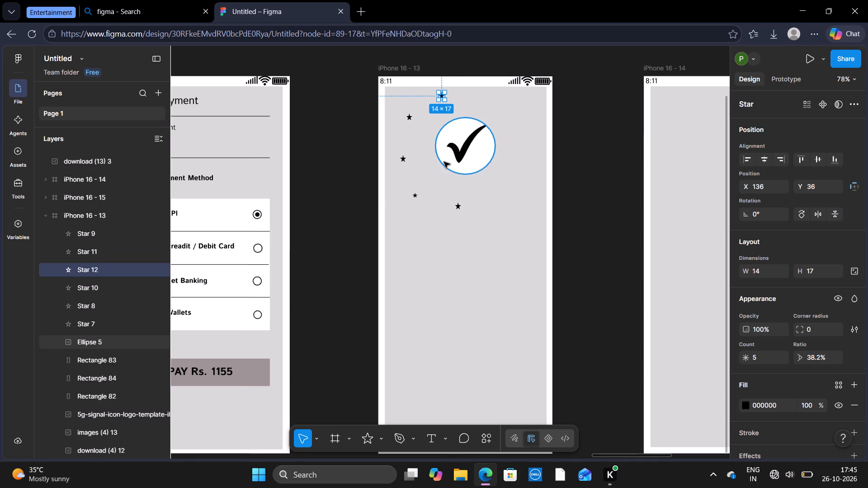
Paste two more star copies and place the first to the lower right of the checkmark circle, at about X 271, Y 271.
key("ctrl+v")
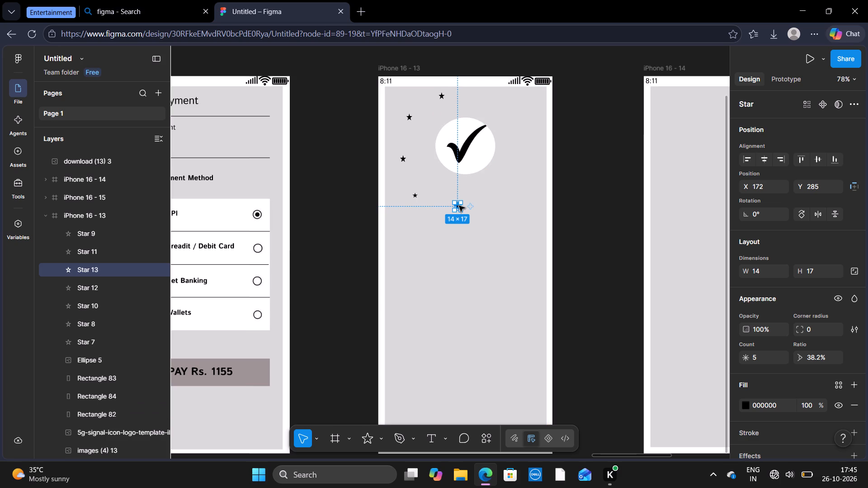
left_click_drag(459, 206, 501, 202)
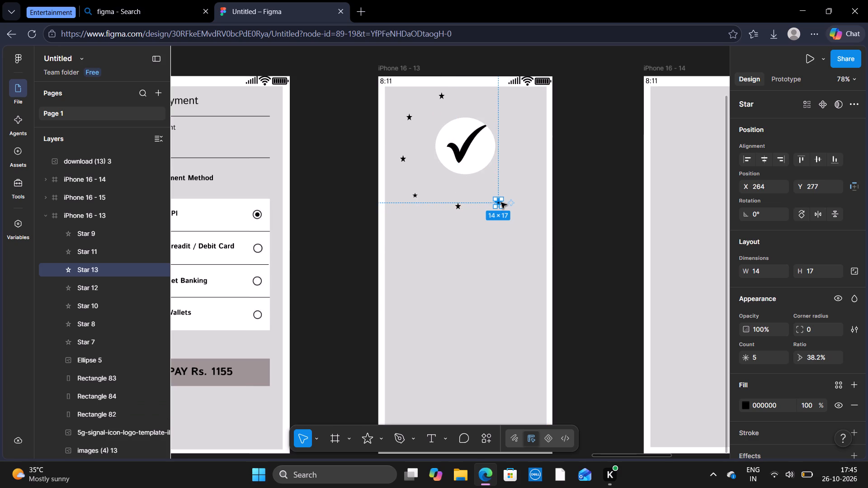
key("ctrl+v")
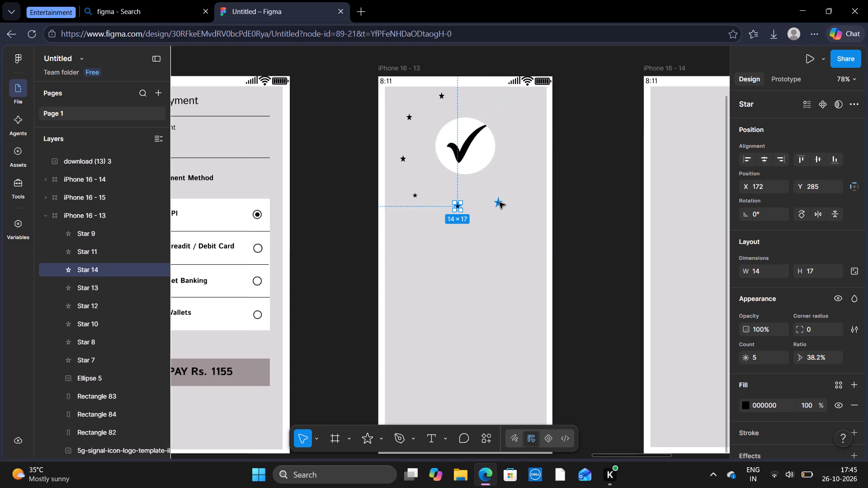
left_click_drag(499, 202, 503, 200)
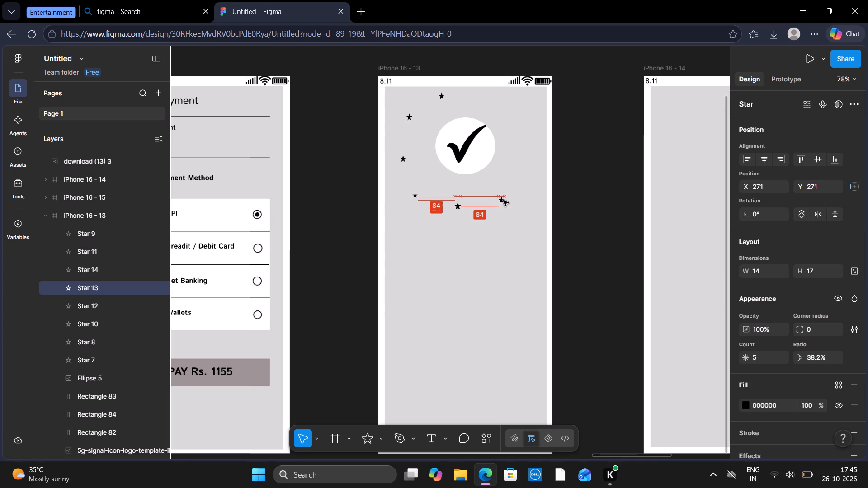
left_click_drag(503, 200, 503, 199)
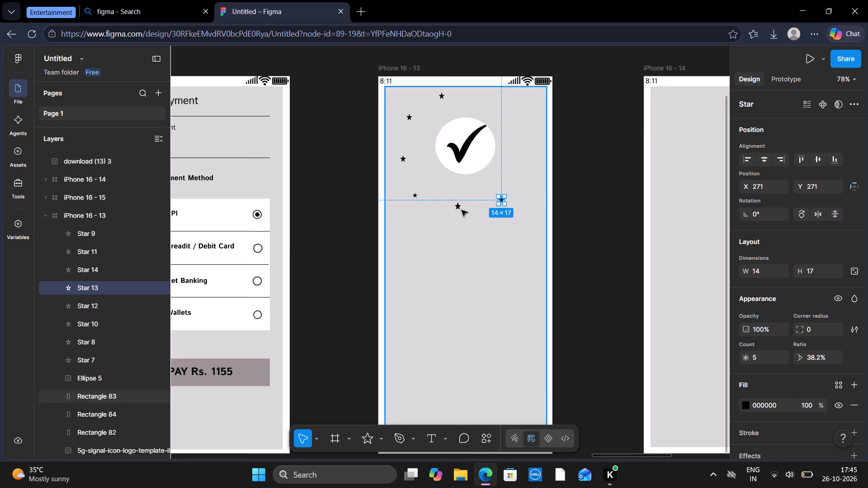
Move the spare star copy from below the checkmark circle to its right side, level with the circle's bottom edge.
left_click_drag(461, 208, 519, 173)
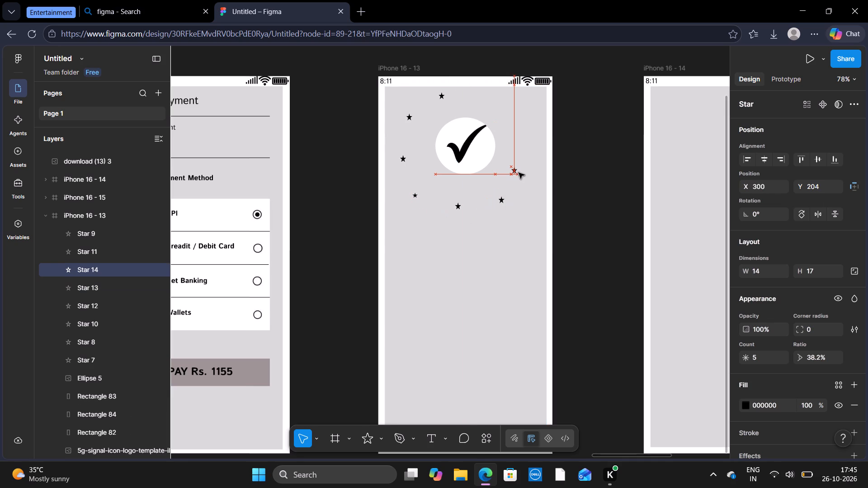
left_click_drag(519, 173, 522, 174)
Paste another star copy and place it to the right of the checkmark circle, at about X 336, Y 110.
key("ctrl+v")
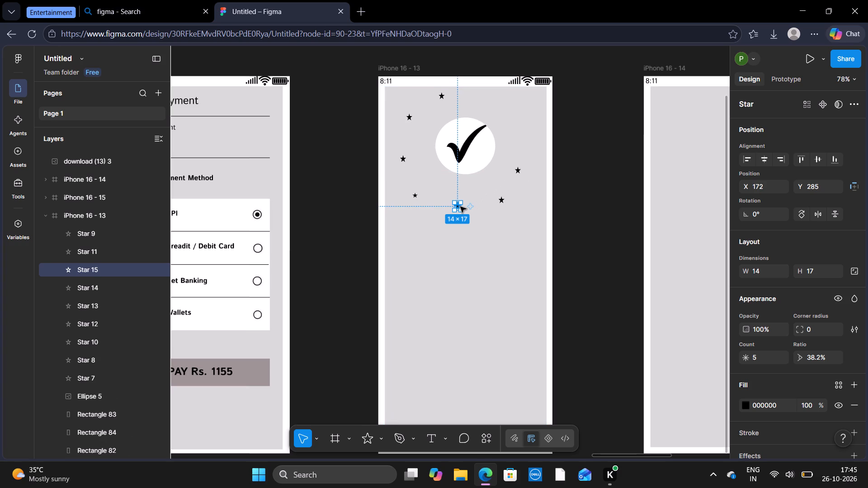
left_click_drag(460, 206, 531, 129)
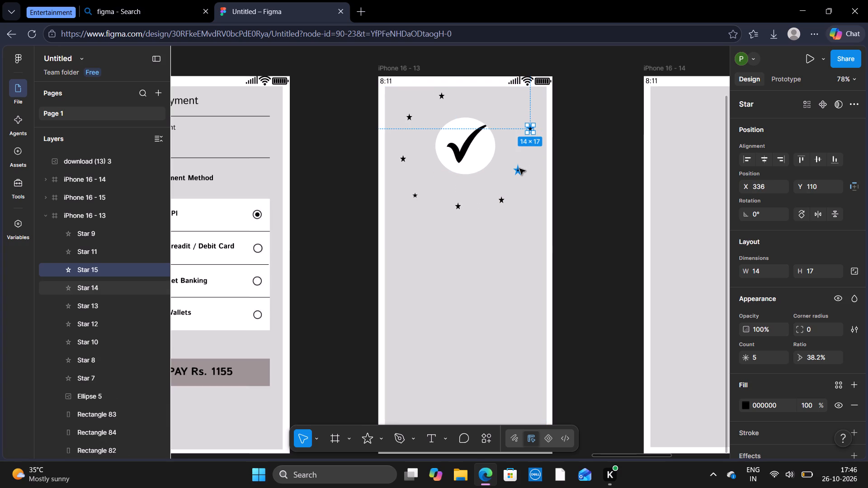
Move the star level with the circle's bottom edge on its right side to above the circle's upper right.
left_click_drag(519, 168, 501, 100)
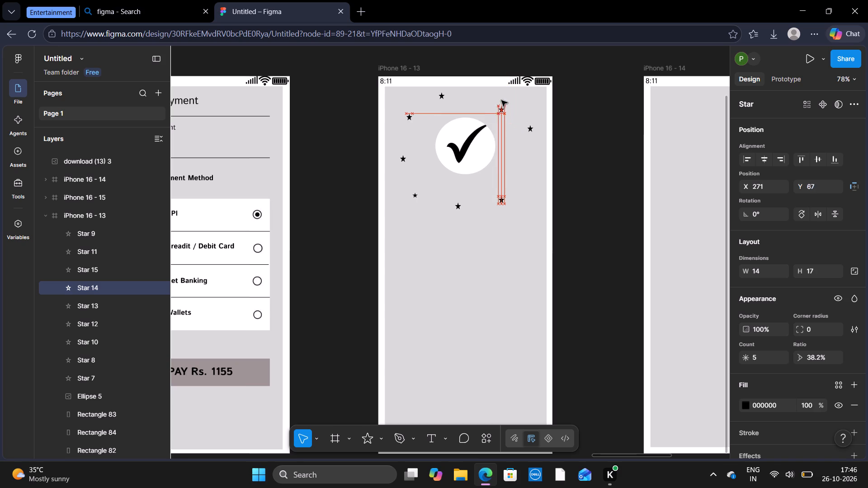
left_click_drag(501, 100, 495, 97)
Move the star right of the checkmark circle slightly up and inward, to about X 329, Y 101.
left_click(532, 131)
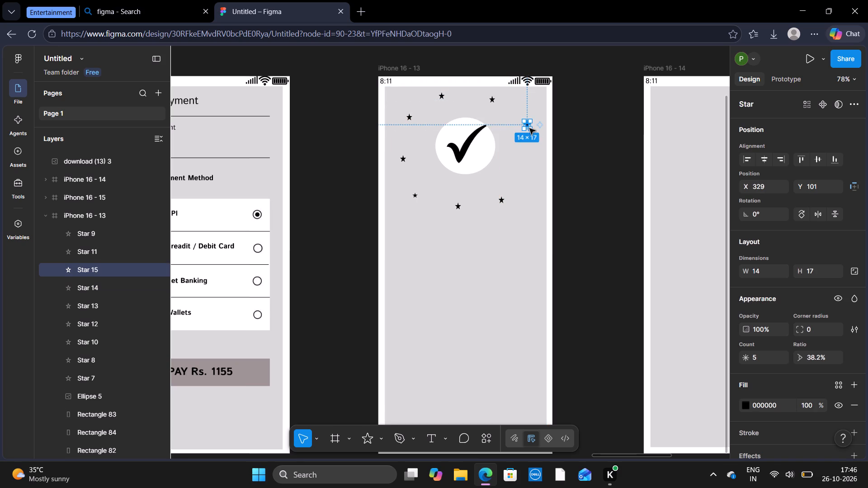
Paste another star copy and place it to the right of the checkmark circle near its bottom edge, at about X 315, Y 195.
key("ctrl+v")
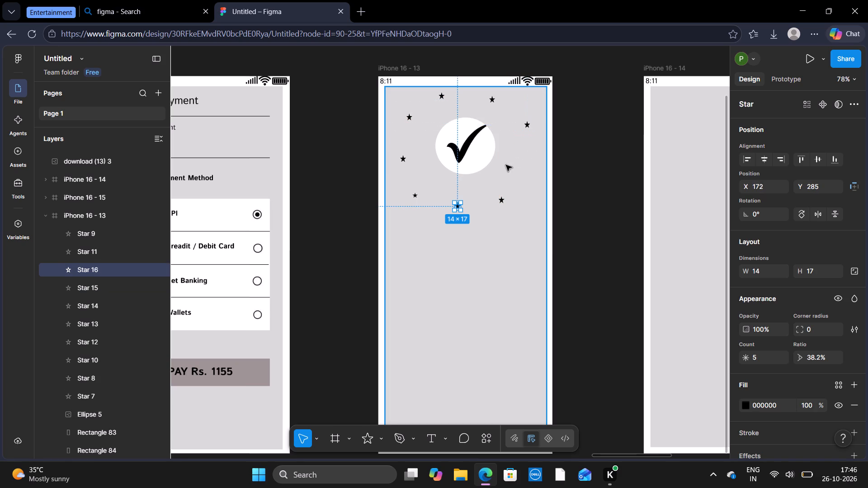
left_click_drag(457, 205, 520, 174)
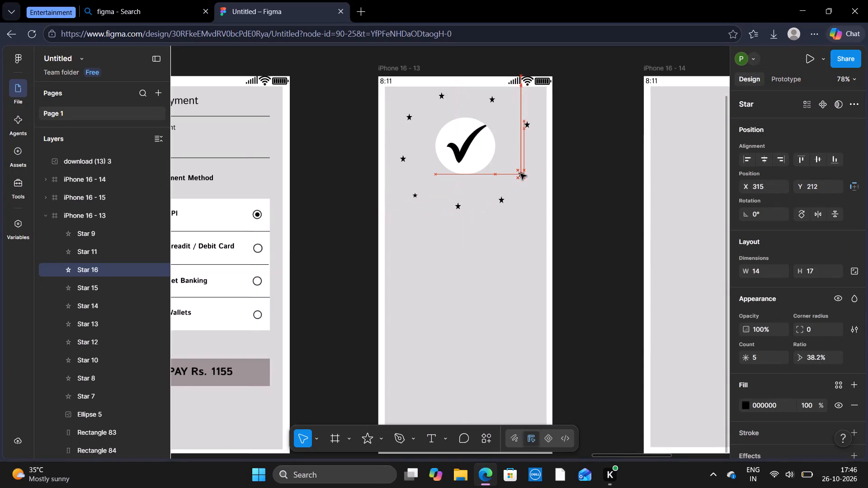
left_click_drag(520, 174, 521, 169)
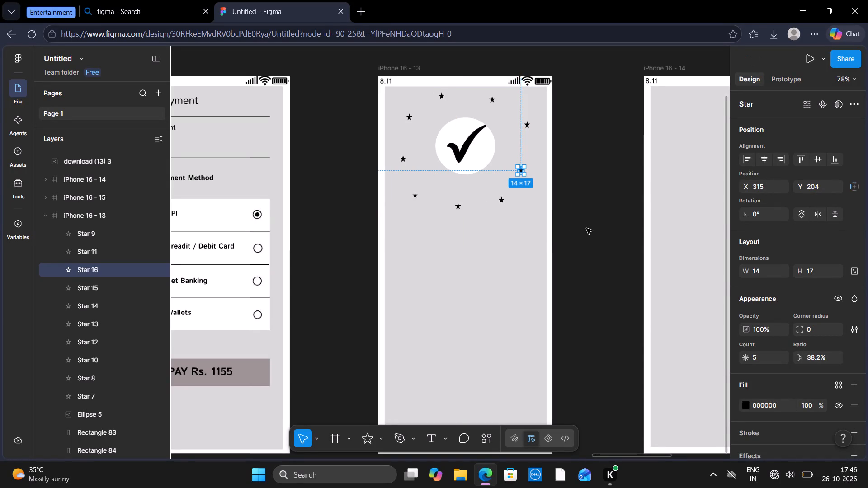
left_click(586, 228)
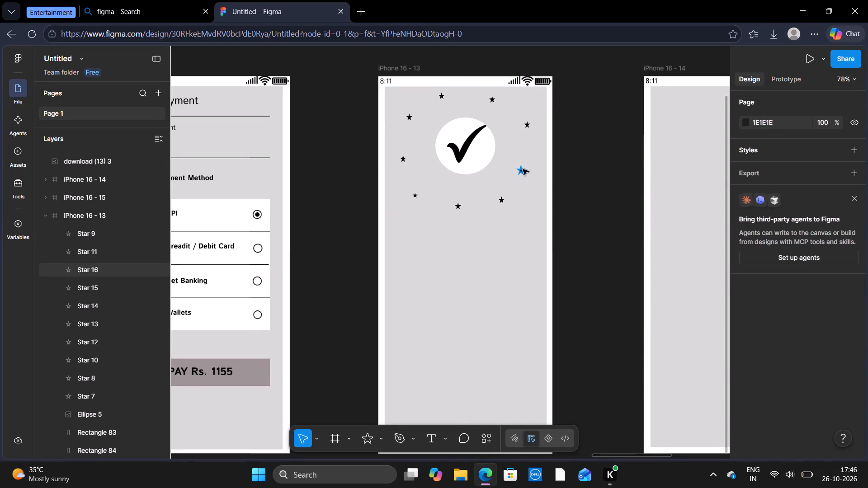
left_click_drag(523, 169, 523, 164)
left_click(523, 164)
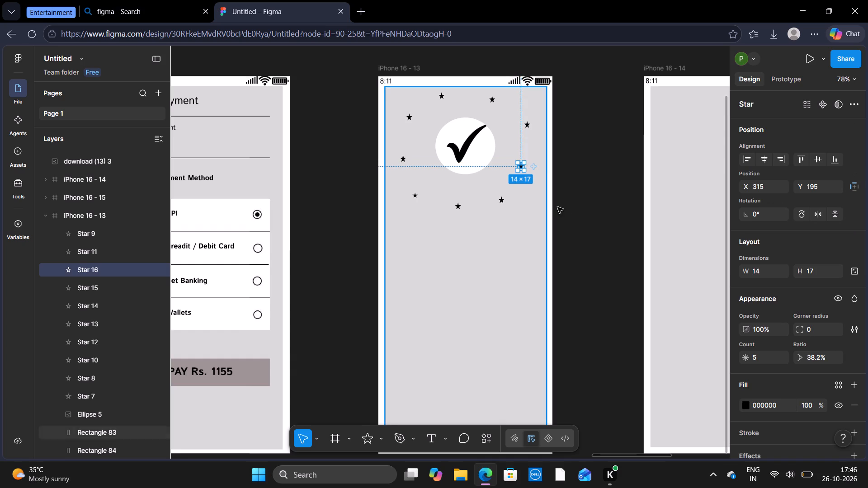
left_click(580, 216)
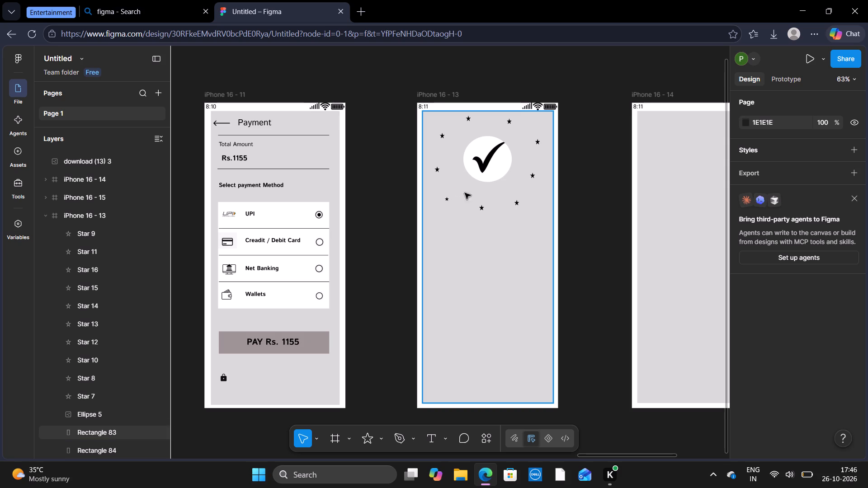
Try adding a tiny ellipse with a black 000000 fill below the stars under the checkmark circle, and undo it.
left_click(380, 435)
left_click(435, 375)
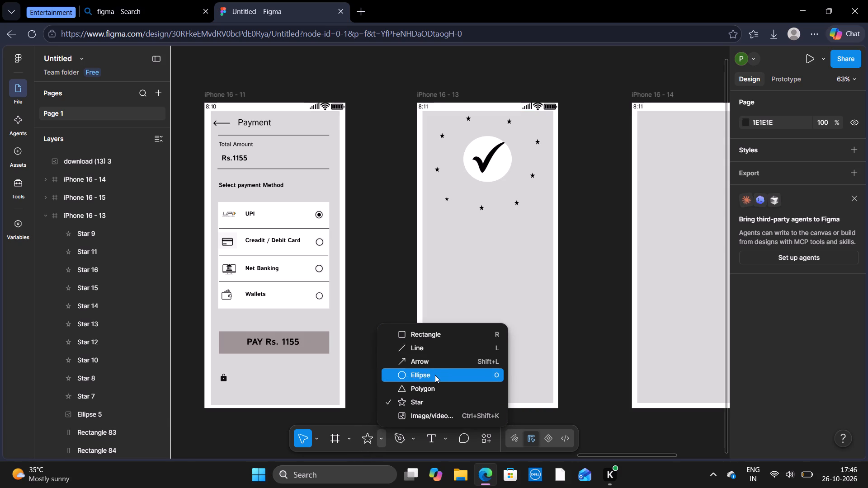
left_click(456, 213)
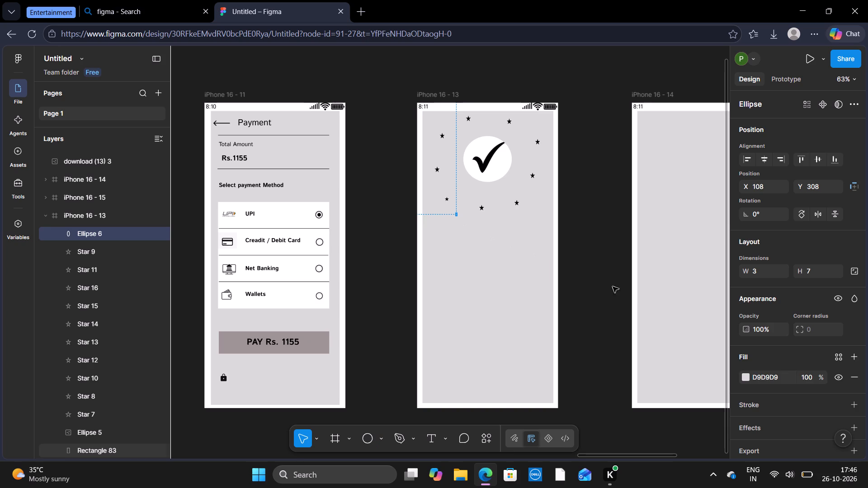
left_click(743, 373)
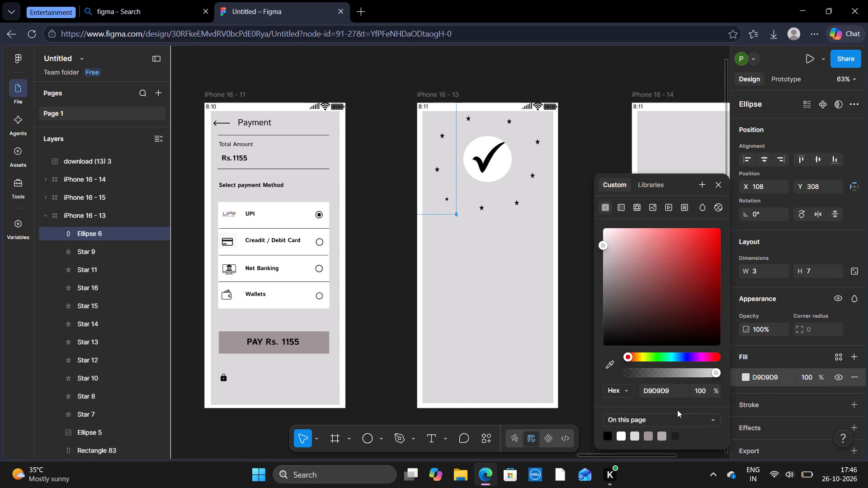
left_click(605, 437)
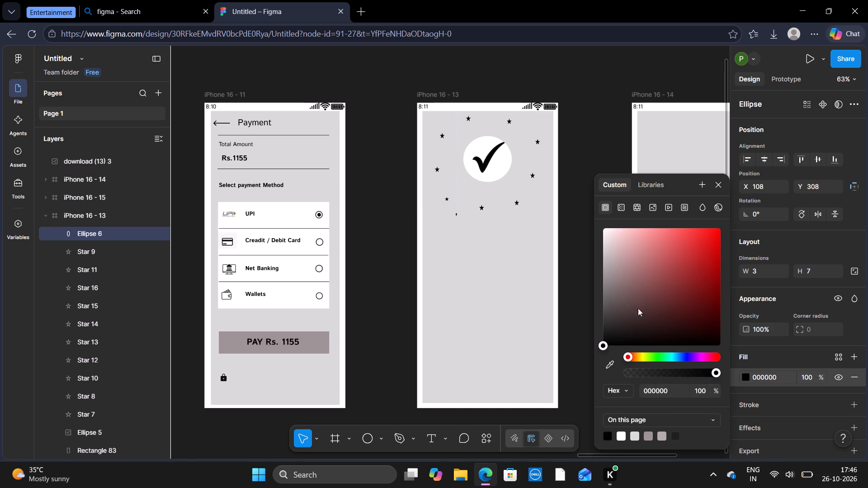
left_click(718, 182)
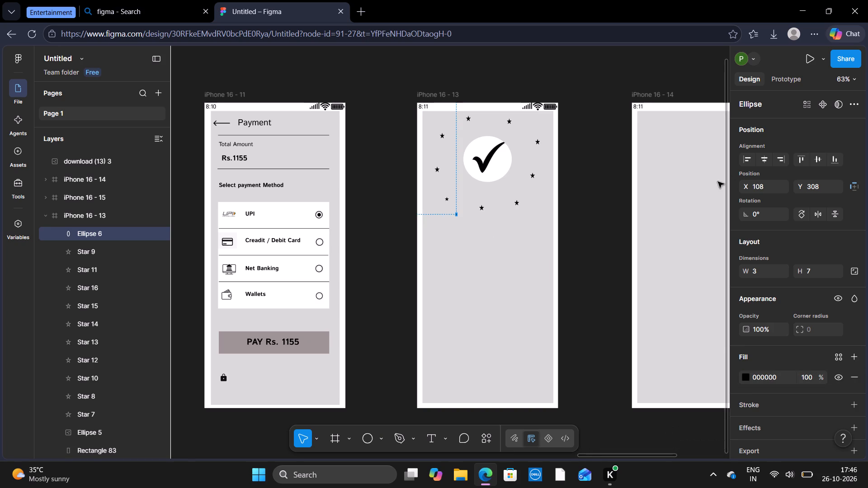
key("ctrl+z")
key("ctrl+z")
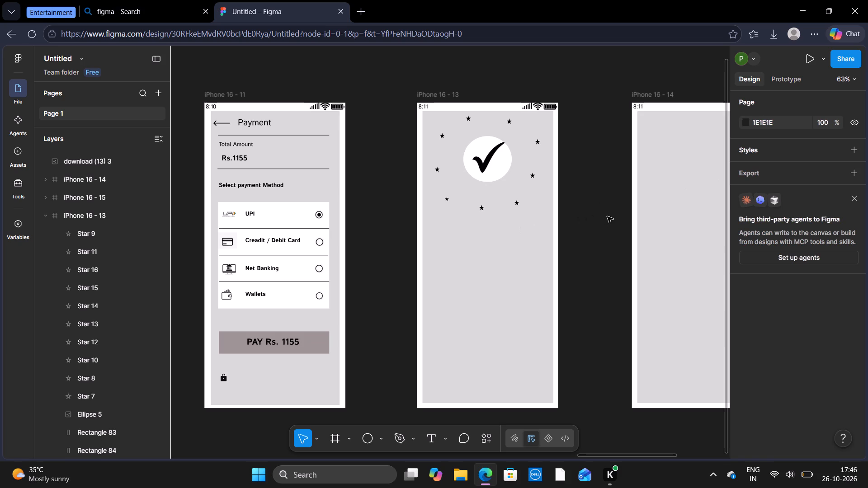
Add a text box about 302 × 77 below the stars in iPhone 16 - 13, reading "Booking Confirmed!" at font size 20.
left_click(426, 436)
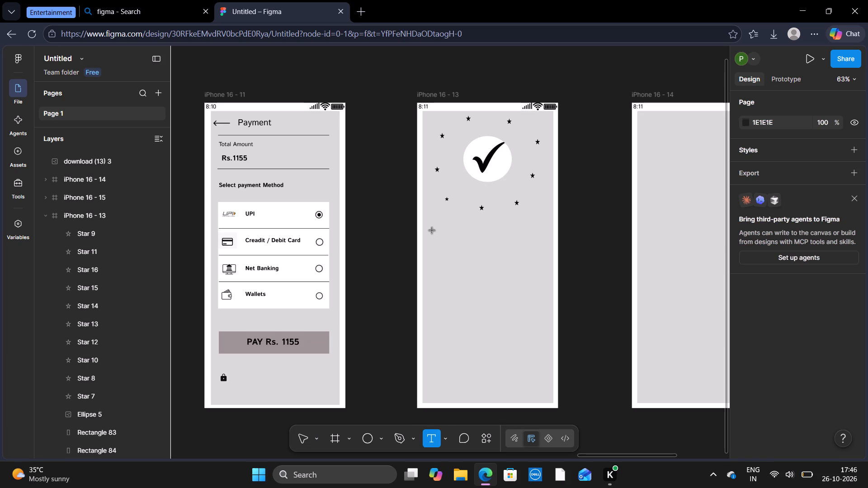
left_click_drag(432, 224, 476, 249)
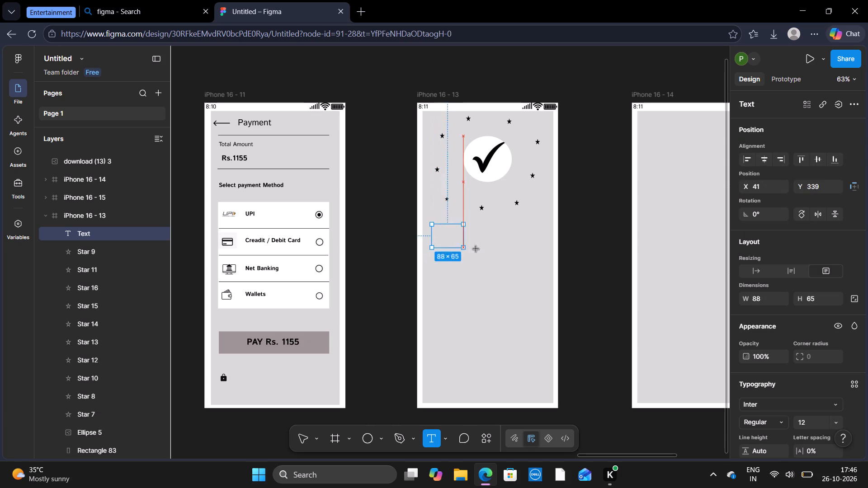
left_click_drag(476, 249, 540, 248)
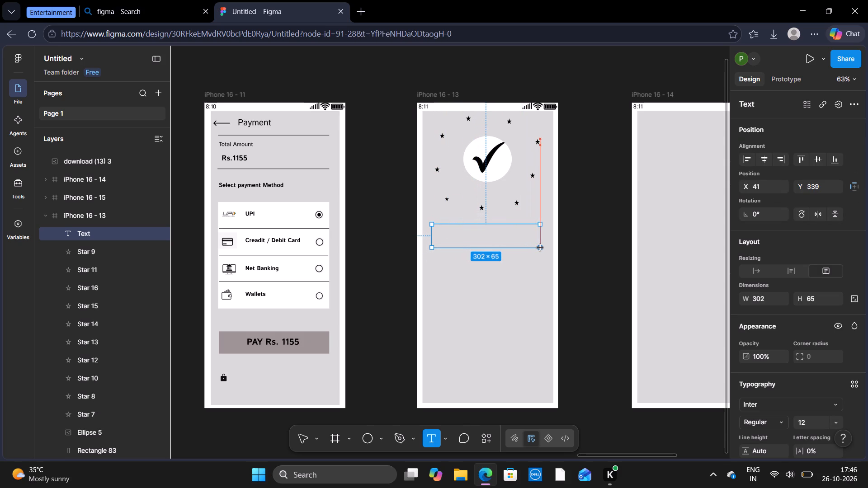
left_click_drag(540, 248, 542, 252)
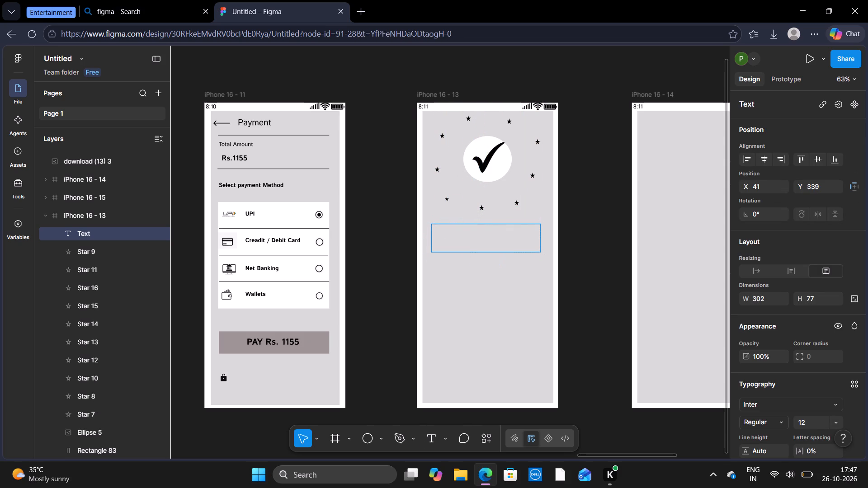
left_click(832, 424)
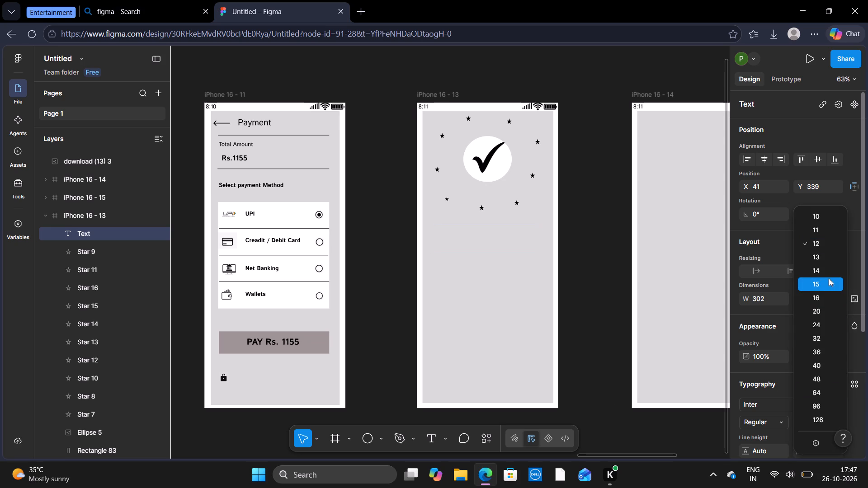
left_click(824, 308)
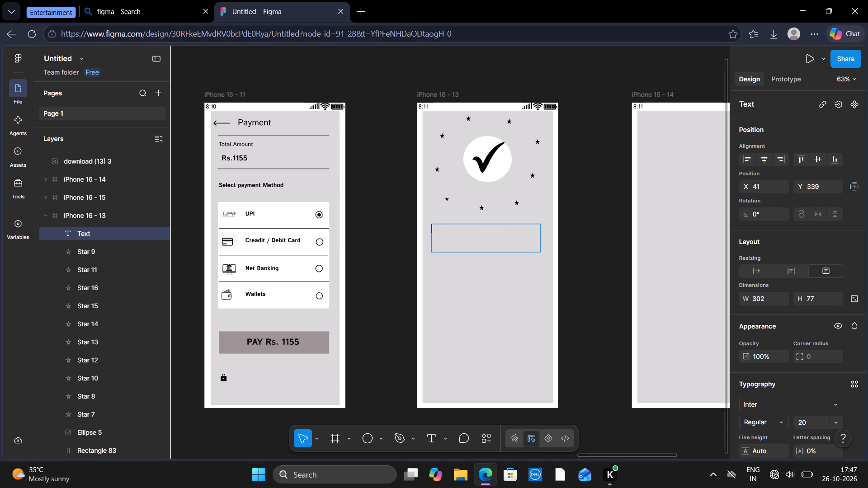
key("shift+b")
type("oo")
type("king")
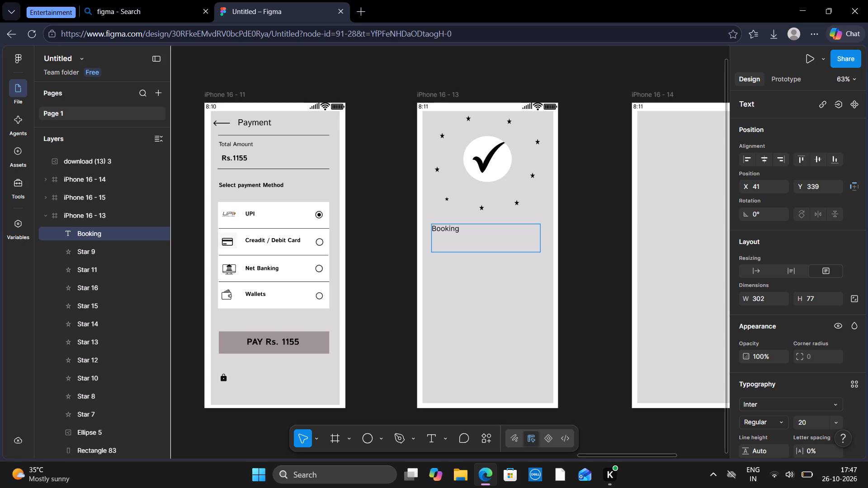
key("space")
type("Con")
type("firmed")
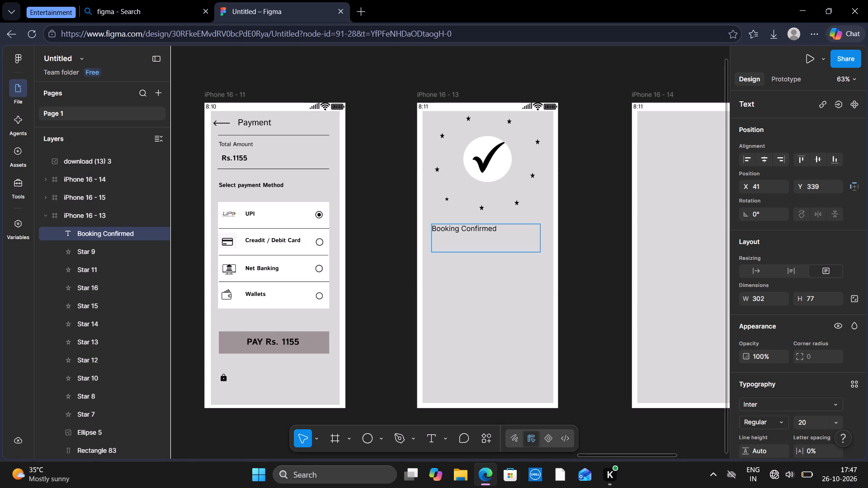
key("shift+exclam")
Set the whole "Booking Confirmed!" text to font size 32 and Extra Bold weight.
left_click_drag(503, 229, 453, 228)
left_click_drag(453, 228, 429, 227)
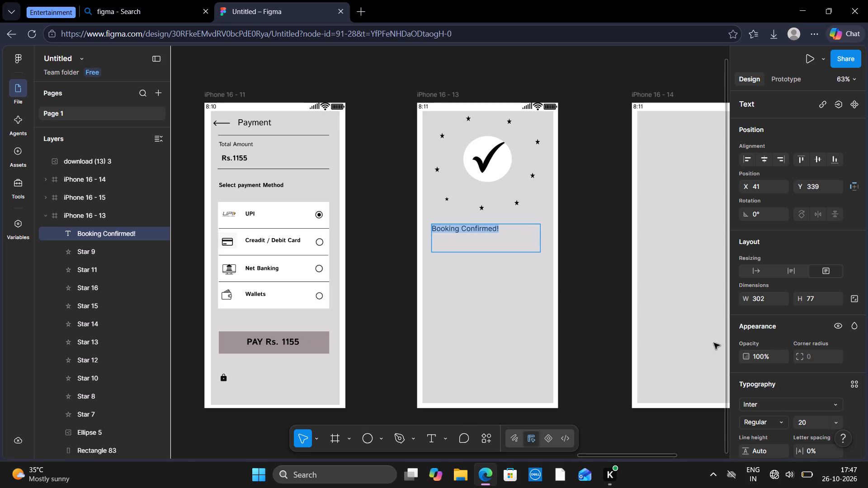
left_click(834, 423)
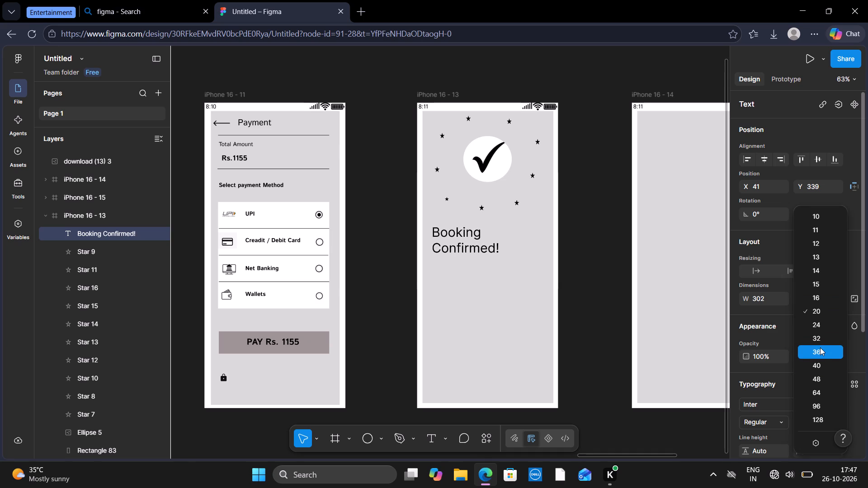
left_click(820, 340)
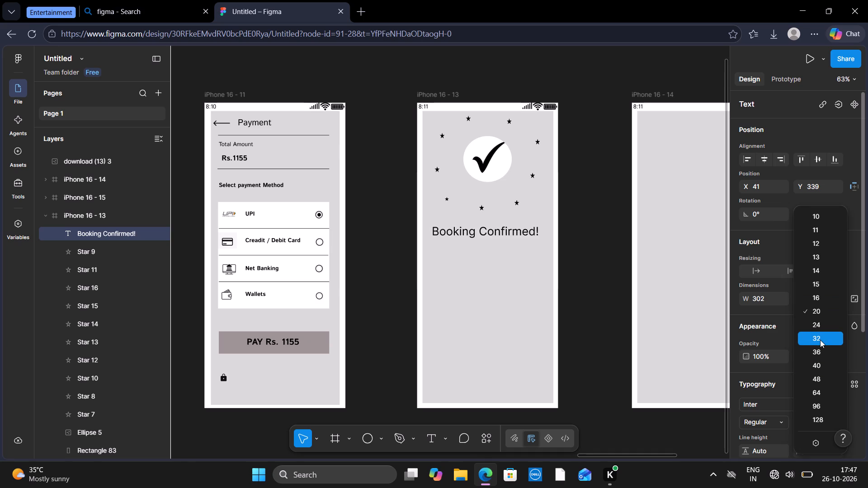
left_click(782, 421)
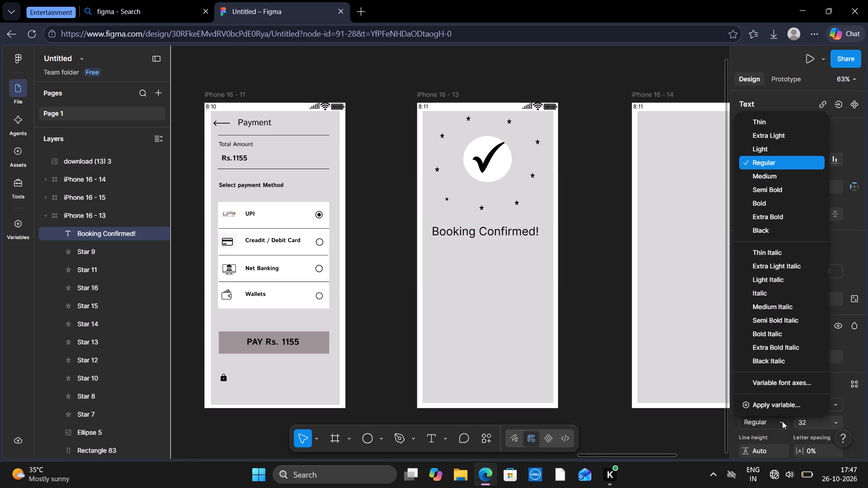
left_click(793, 211)
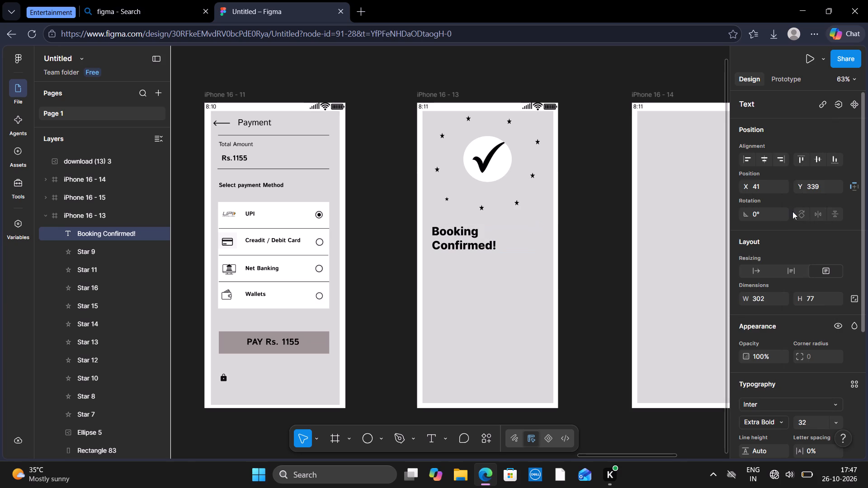
Set the font size of the whole "Booking Confirmed!" text to 24.
double_click(433, 230)
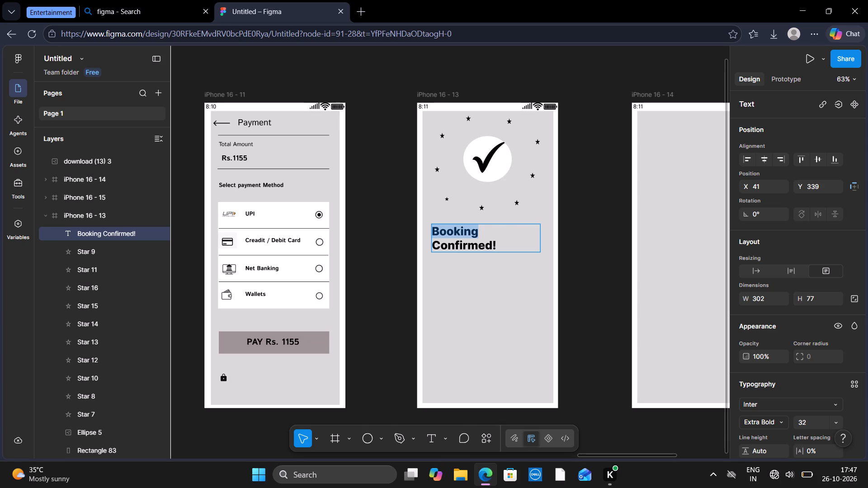
left_click_drag(435, 232, 501, 251)
left_click(501, 251)
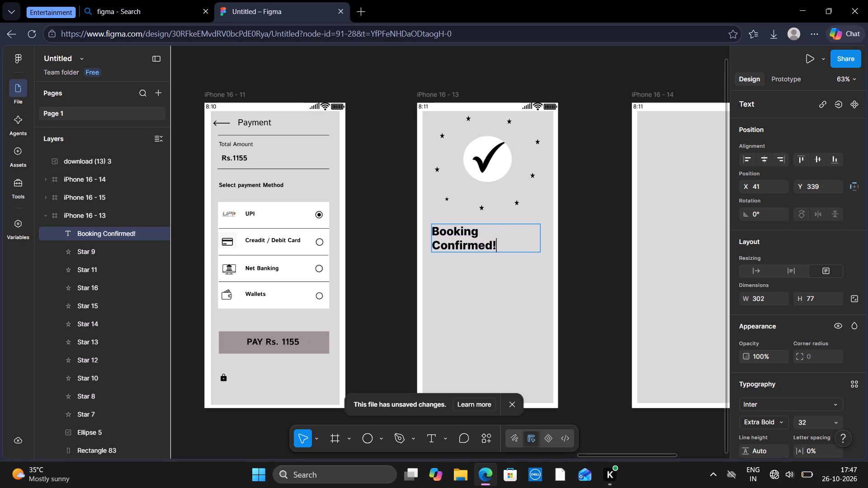
left_click(501, 251)
left_click_drag(501, 251, 429, 229)
left_click(429, 229)
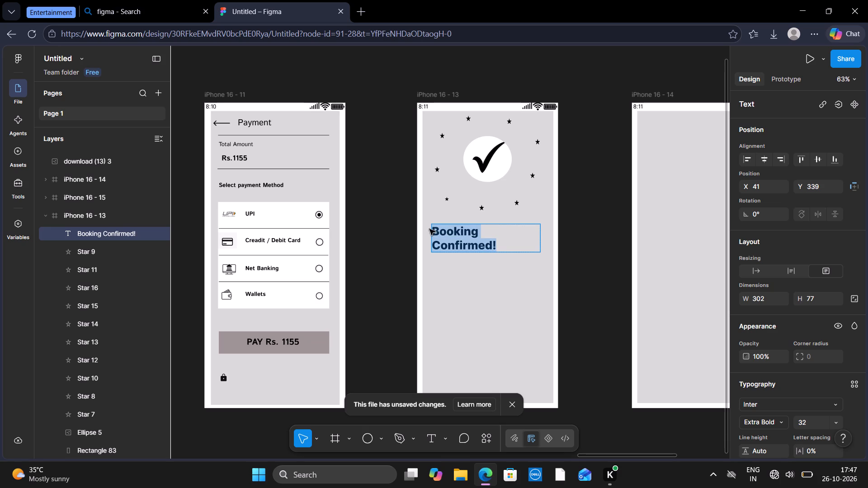
left_click(837, 418)
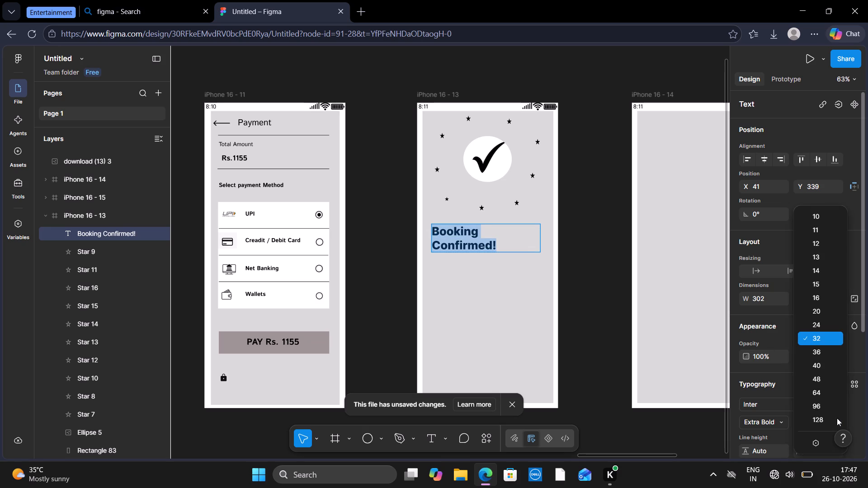
left_click(824, 325)
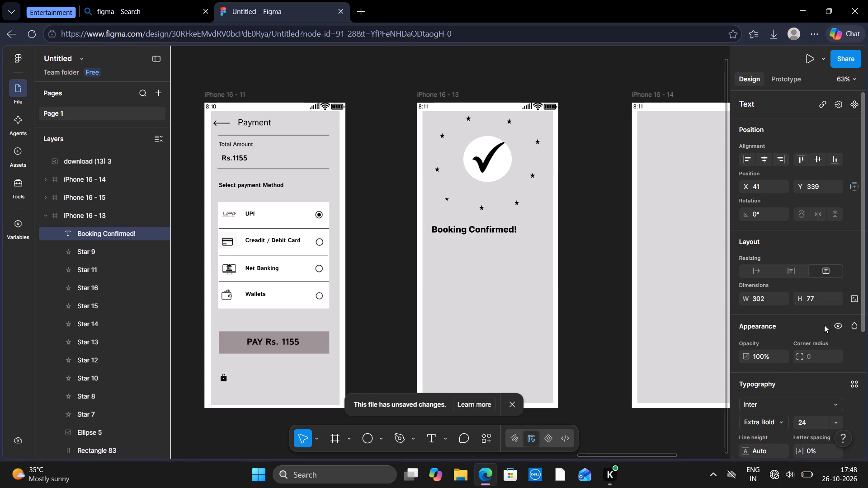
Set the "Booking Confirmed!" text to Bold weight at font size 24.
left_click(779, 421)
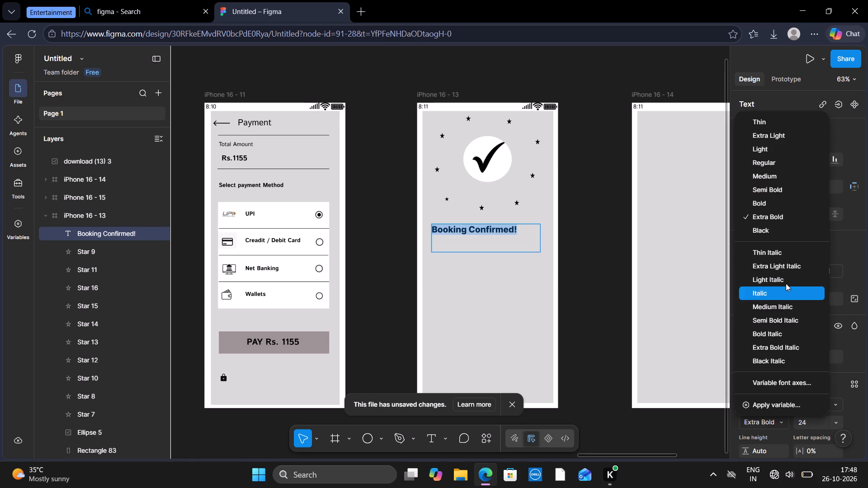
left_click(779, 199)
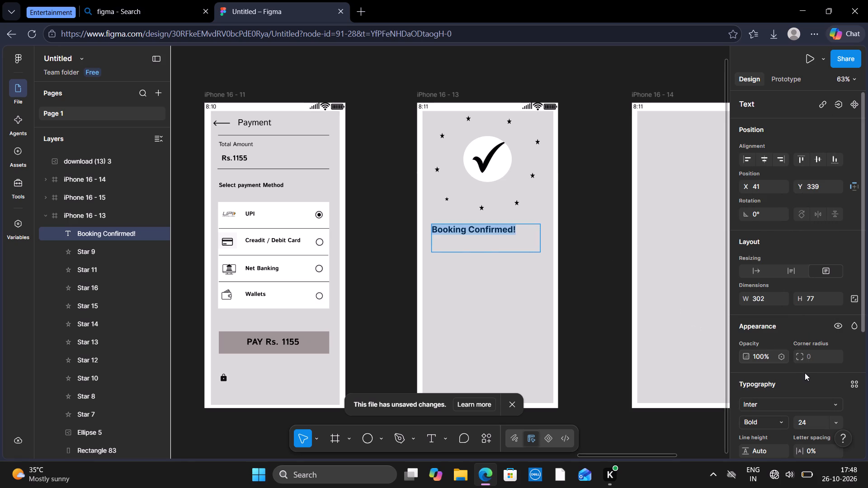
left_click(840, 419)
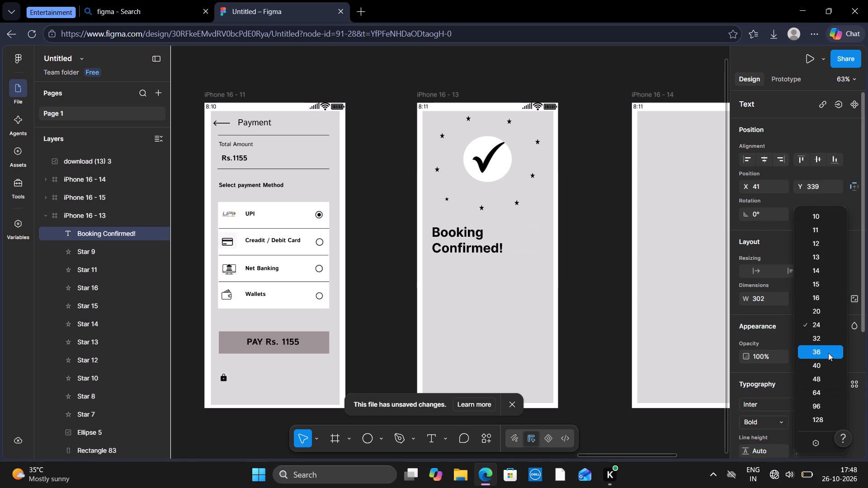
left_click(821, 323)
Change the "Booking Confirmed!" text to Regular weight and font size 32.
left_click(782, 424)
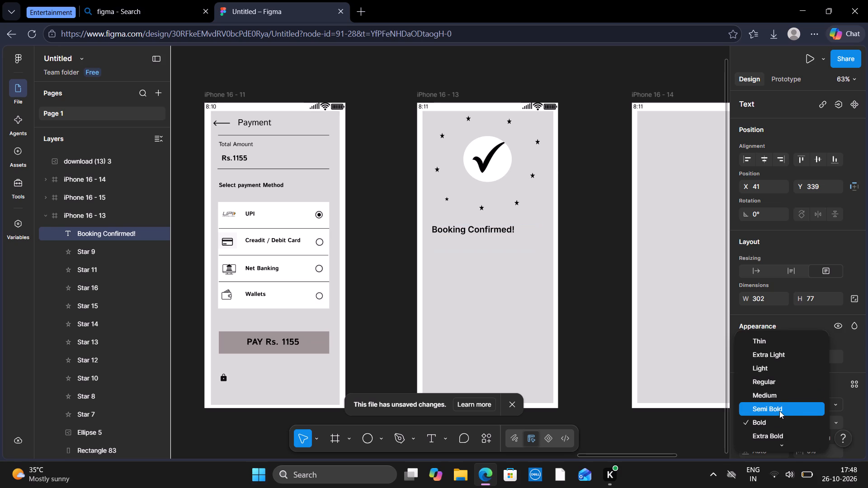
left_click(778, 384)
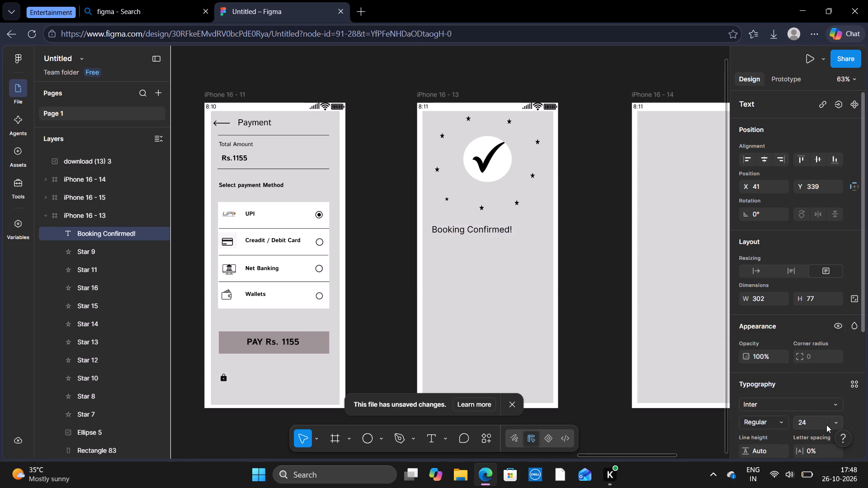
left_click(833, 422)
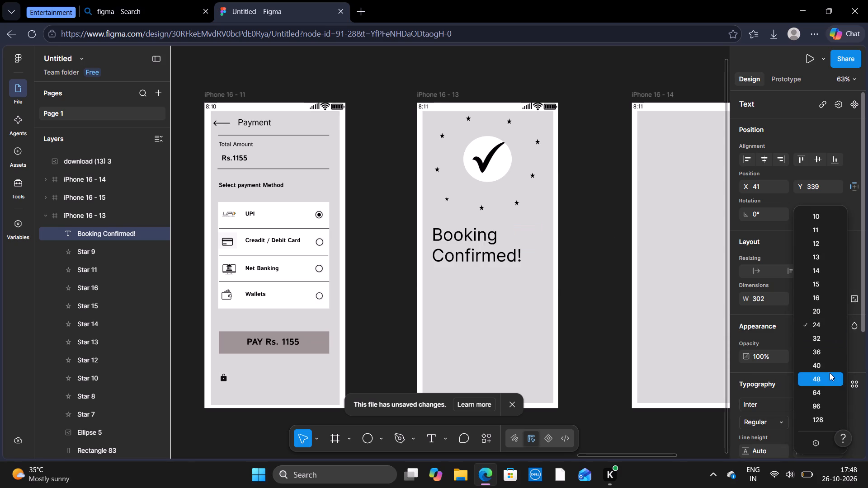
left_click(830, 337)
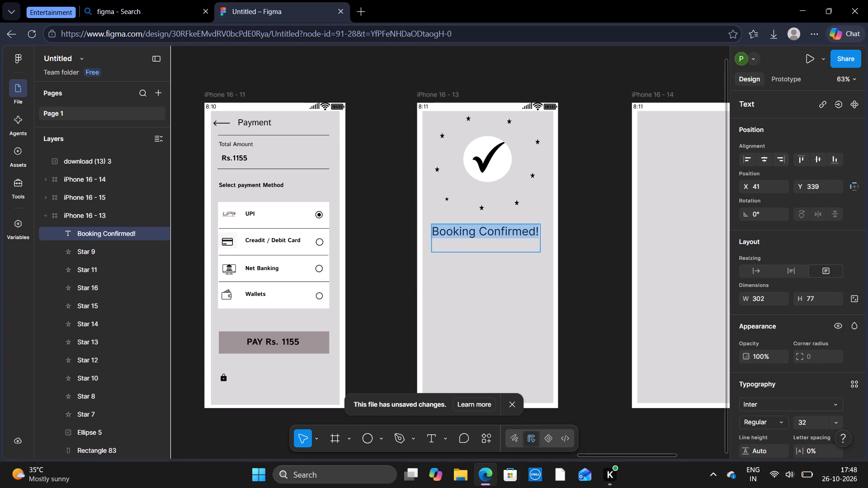
Widen the "Booking Confirmed!" text box on both sides to about 365 × 77, spanning the grey background of iPhone 16 - 13.
left_click(533, 245)
left_click(535, 260)
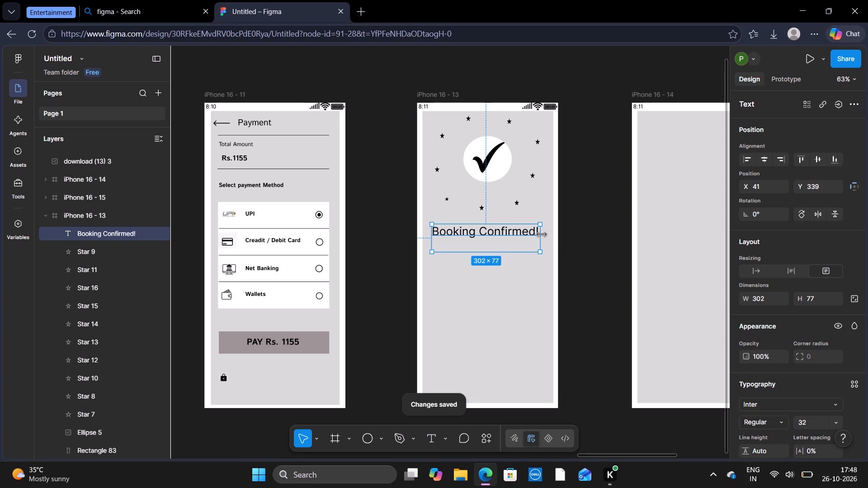
left_click_drag(542, 233, 551, 233)
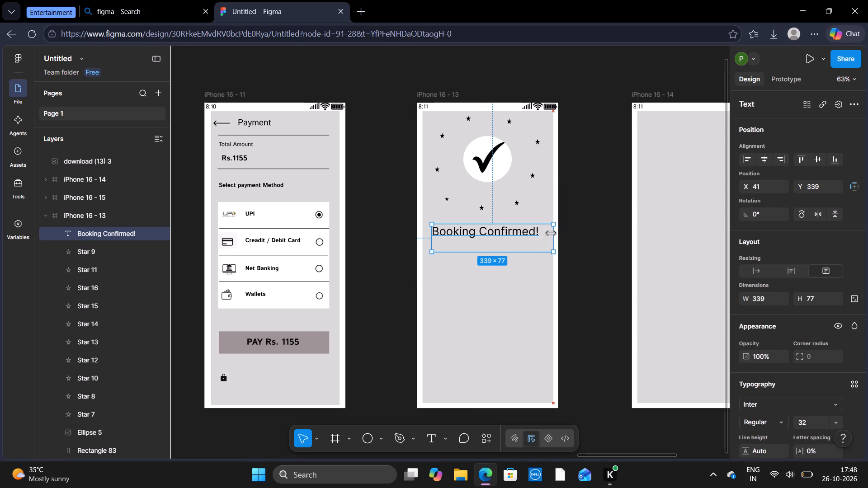
left_click_drag(551, 233, 552, 233)
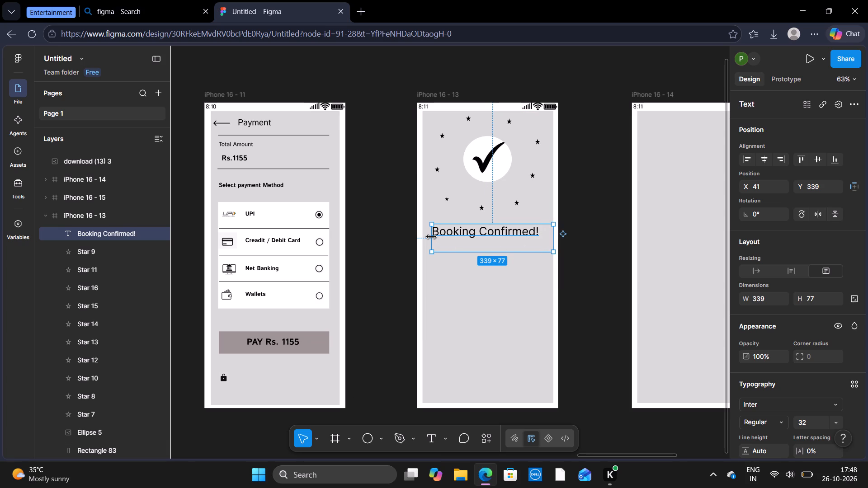
left_click_drag(431, 236, 425, 236)
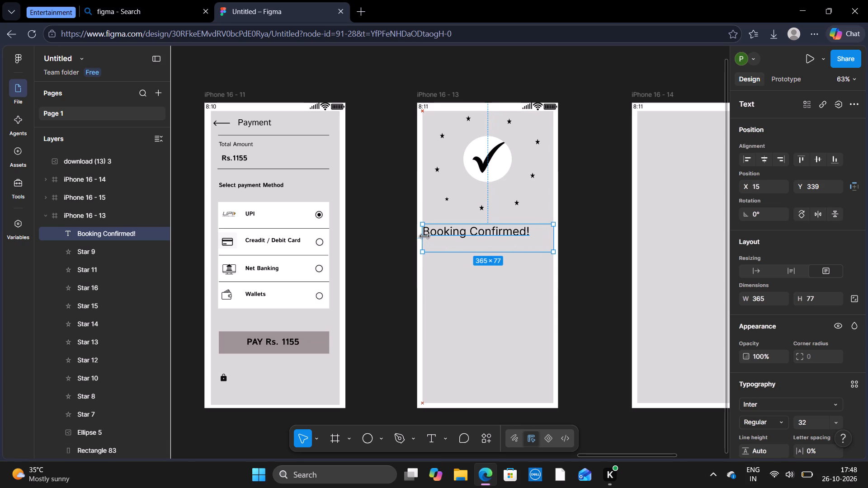
left_click_drag(425, 236, 424, 236)
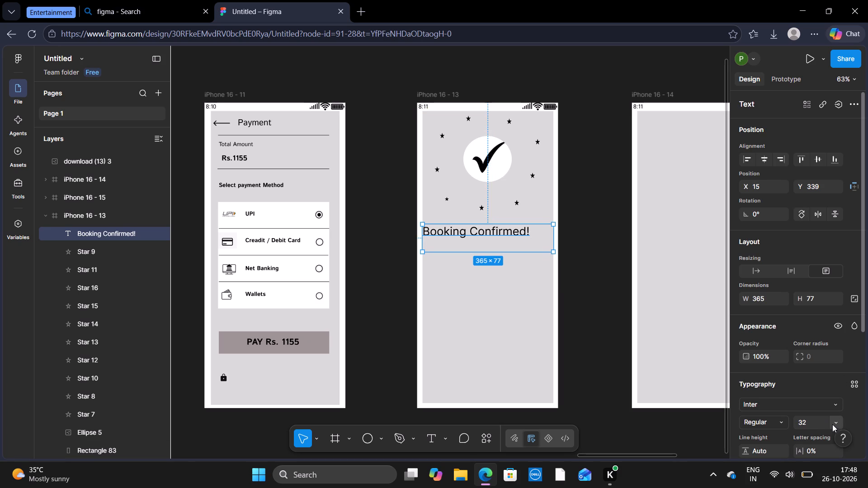
Set the "Booking Confirmed!" heading to font size 36 and Bold weight.
left_click(835, 423)
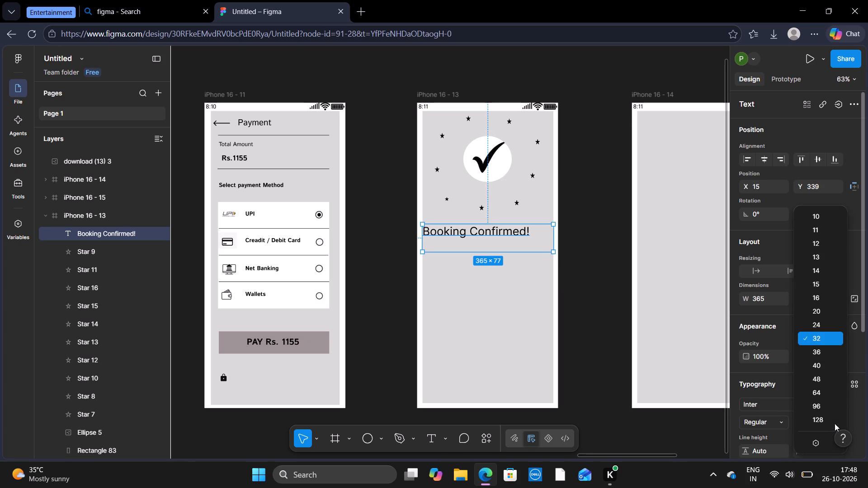
left_click(830, 350)
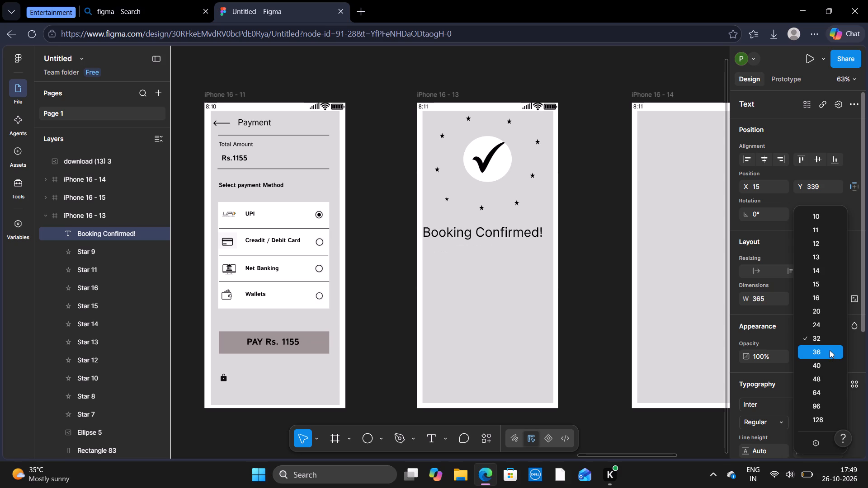
left_click(778, 424)
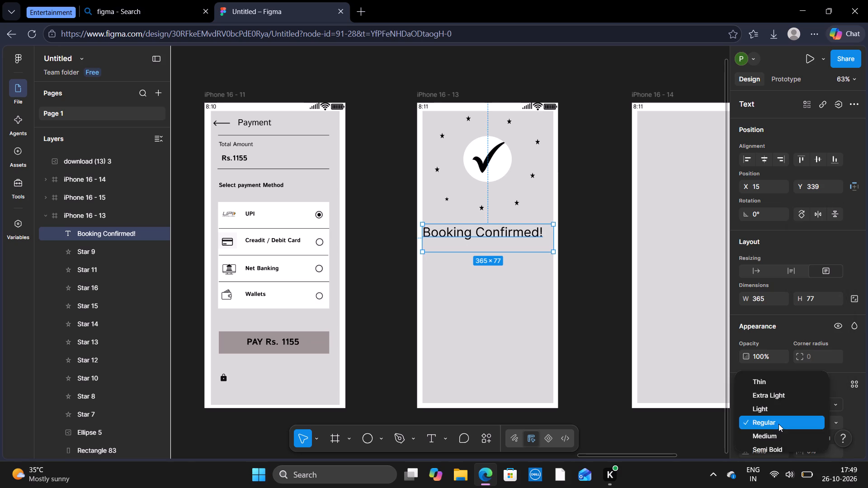
scroll(785, 429, "down", 1)
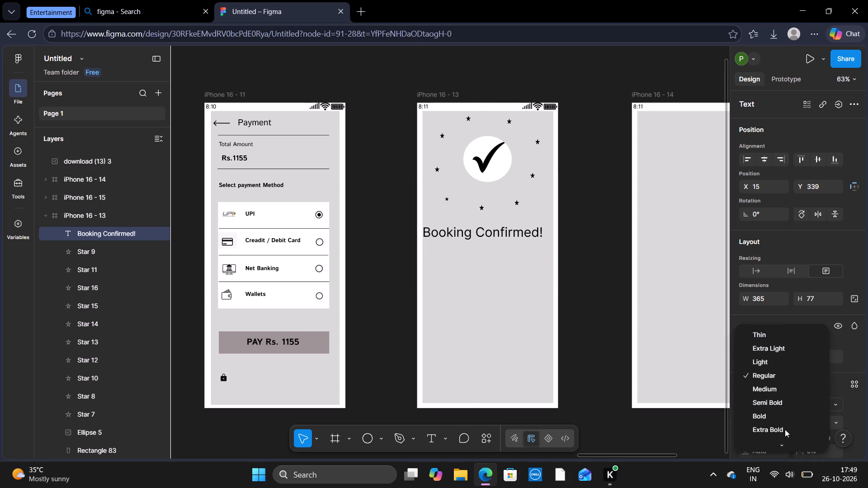
left_click(777, 418)
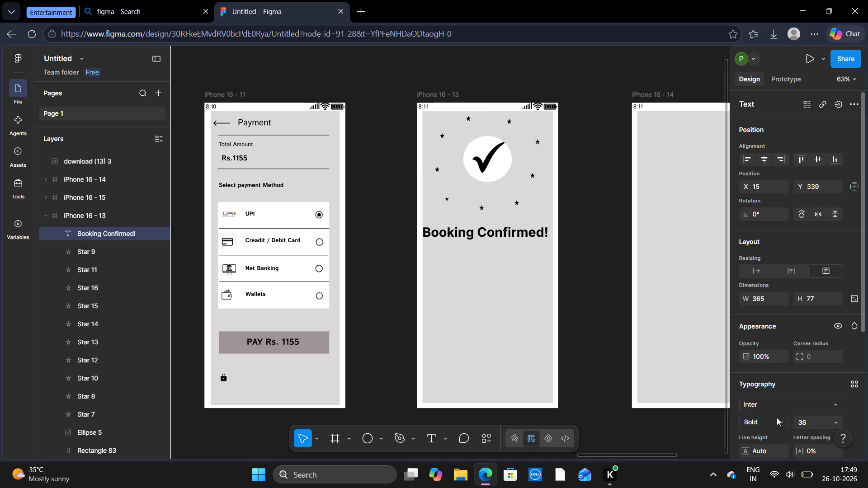
Move the "Booking Confirmed!" heading slightly to about X 17, Y 334 and deselect it.
left_click(517, 243)
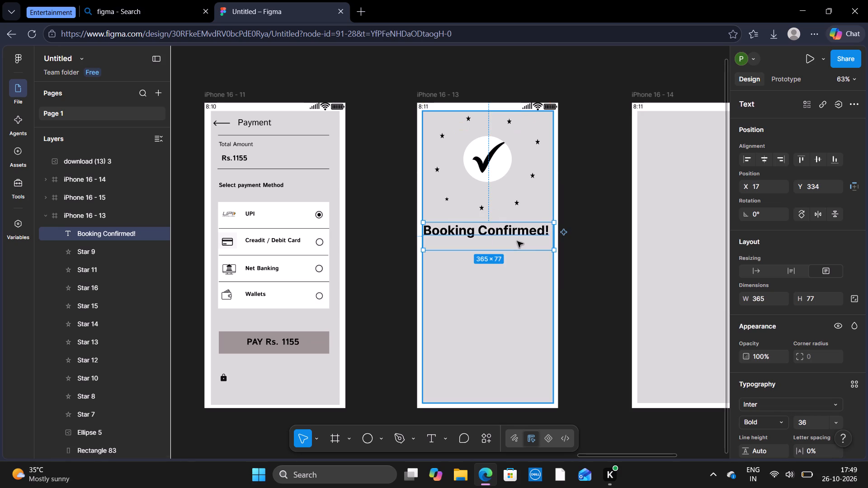
left_click(582, 266)
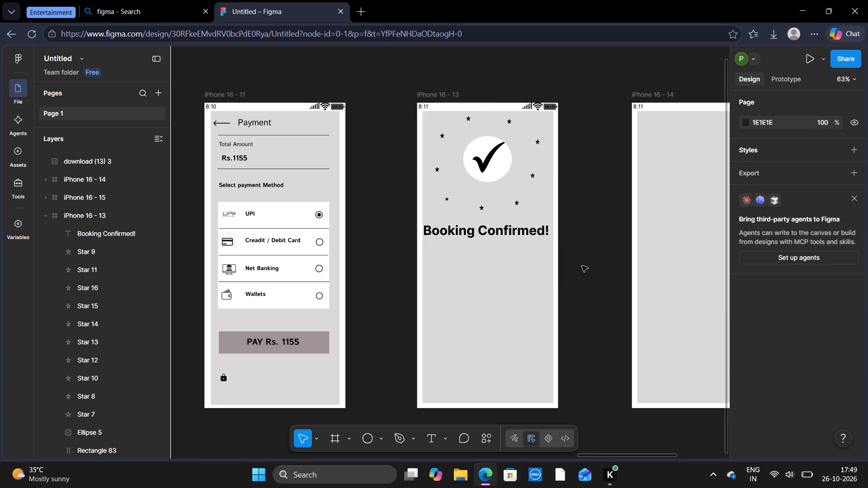